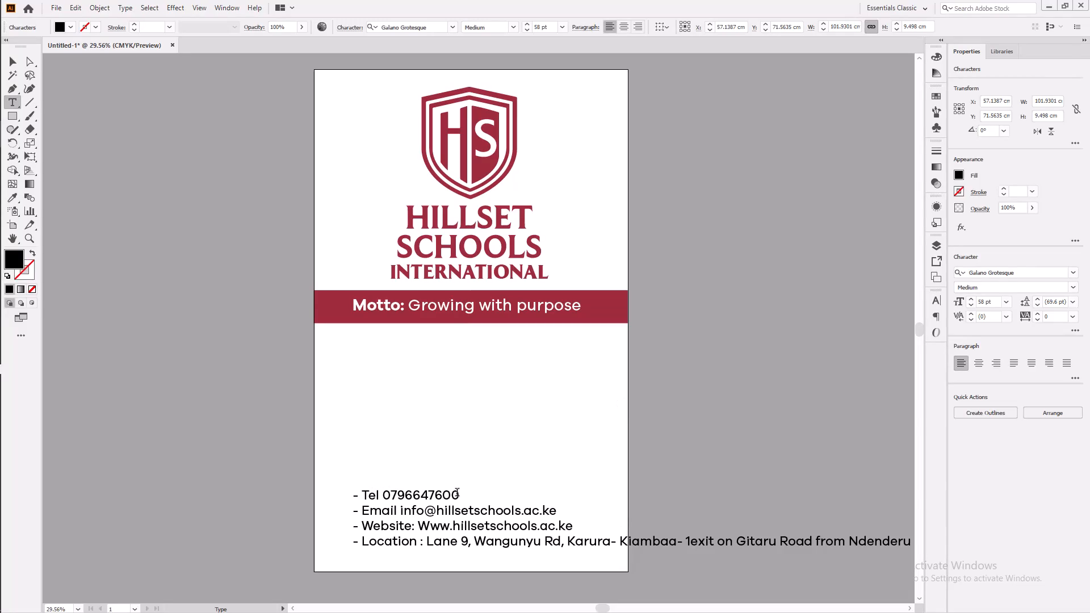
Cut the phone number out of the Tel line and paste it as a separate text object.
drag(459, 495, 378, 497)
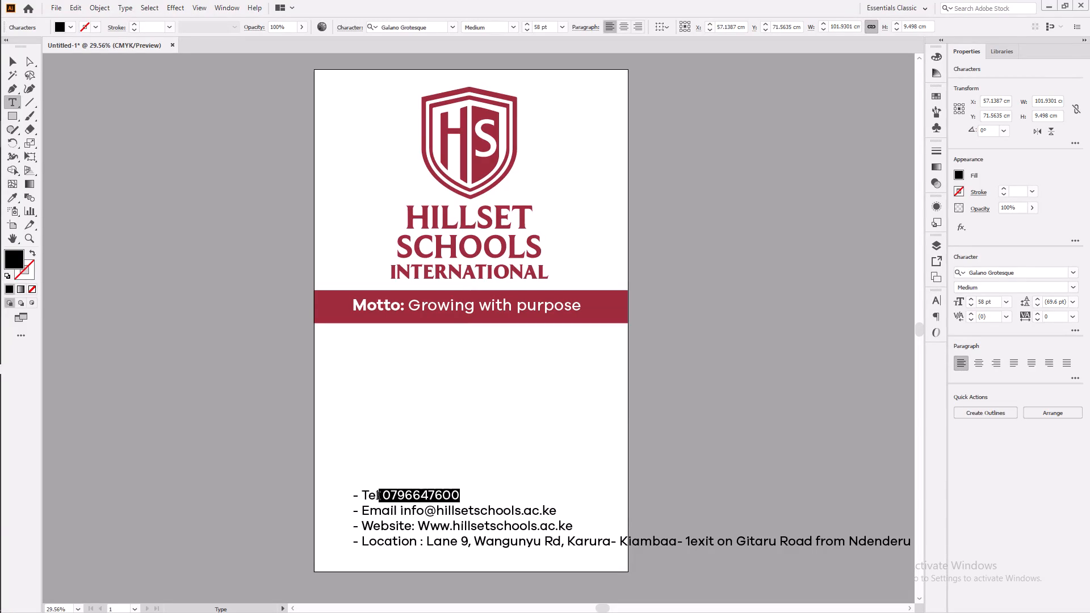
drag(378, 497, 378, 498)
click(378, 498)
drag(385, 496, 470, 502)
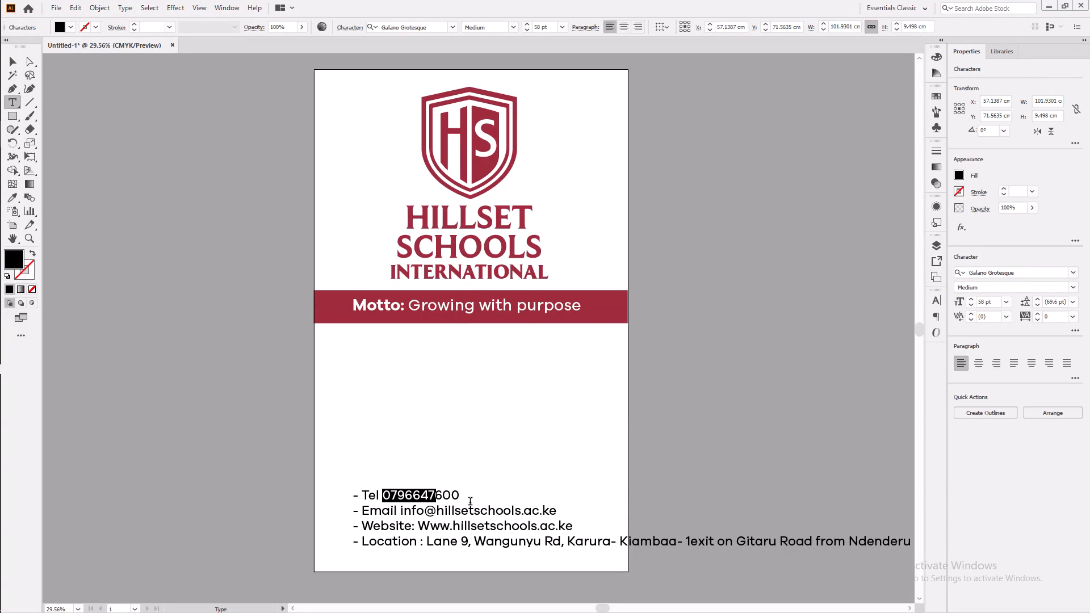
drag(470, 502, 519, 503)
key(ctrl+x)
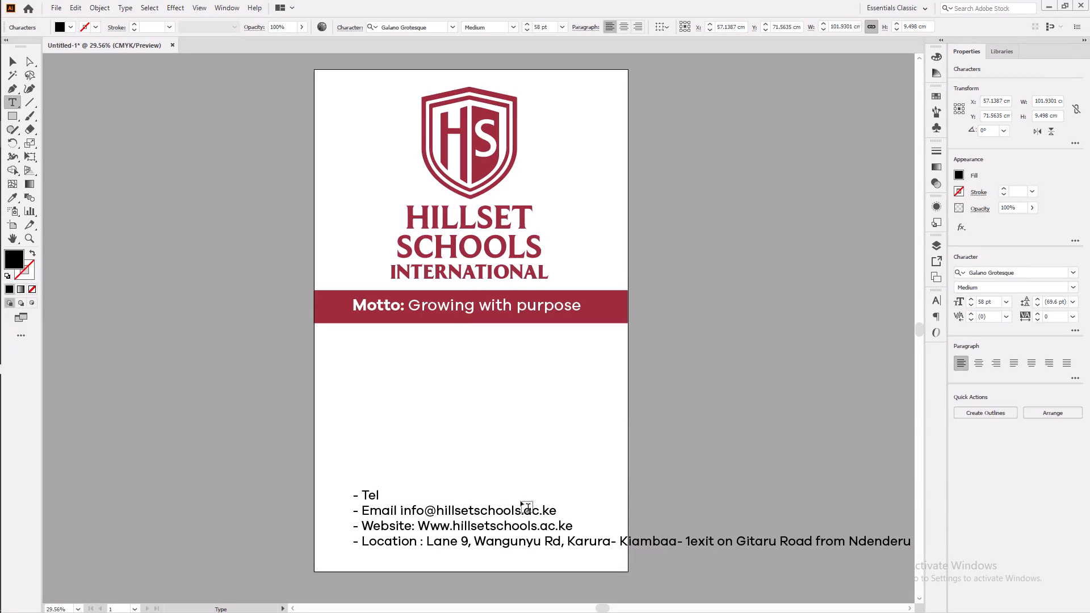
click(14, 62)
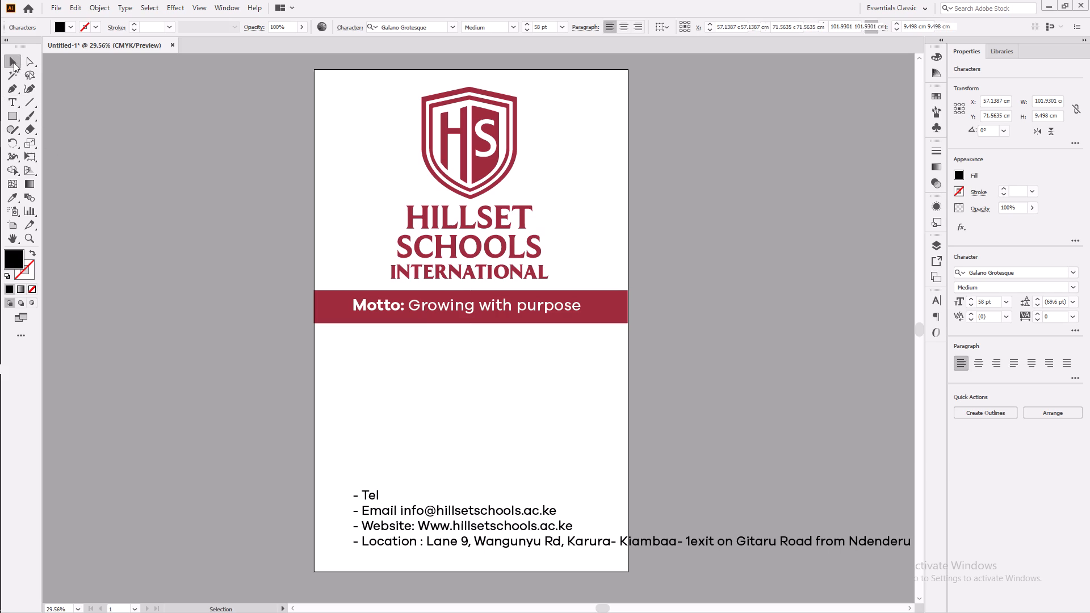
click(438, 433)
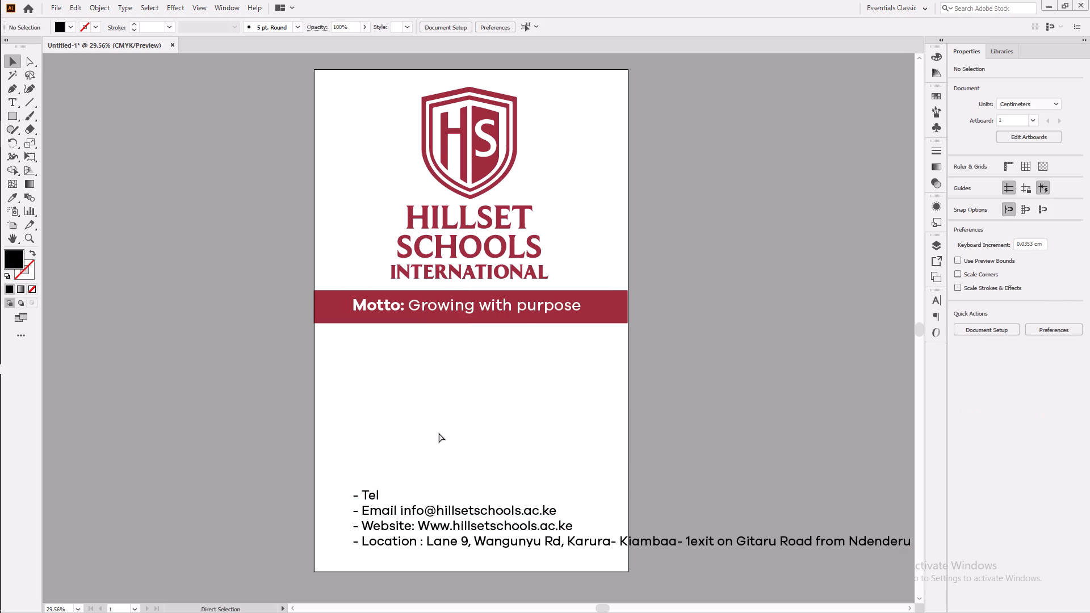
key(ctrl+v)
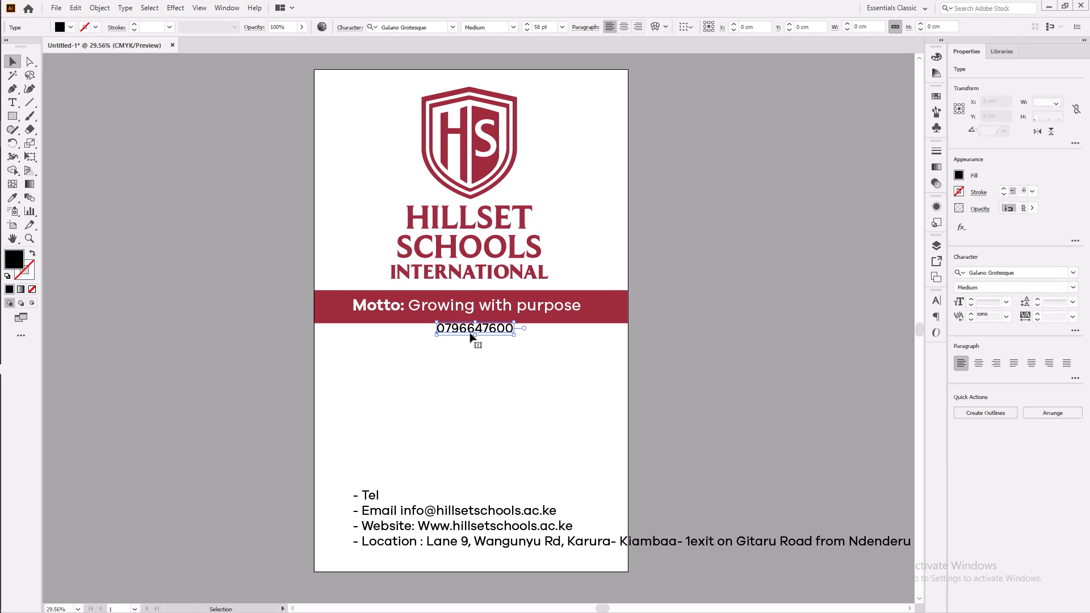
Enlarge the separate phone number to about 131 pt and place it just above the contact lines.
shift+drag(473, 334, 465, 355)
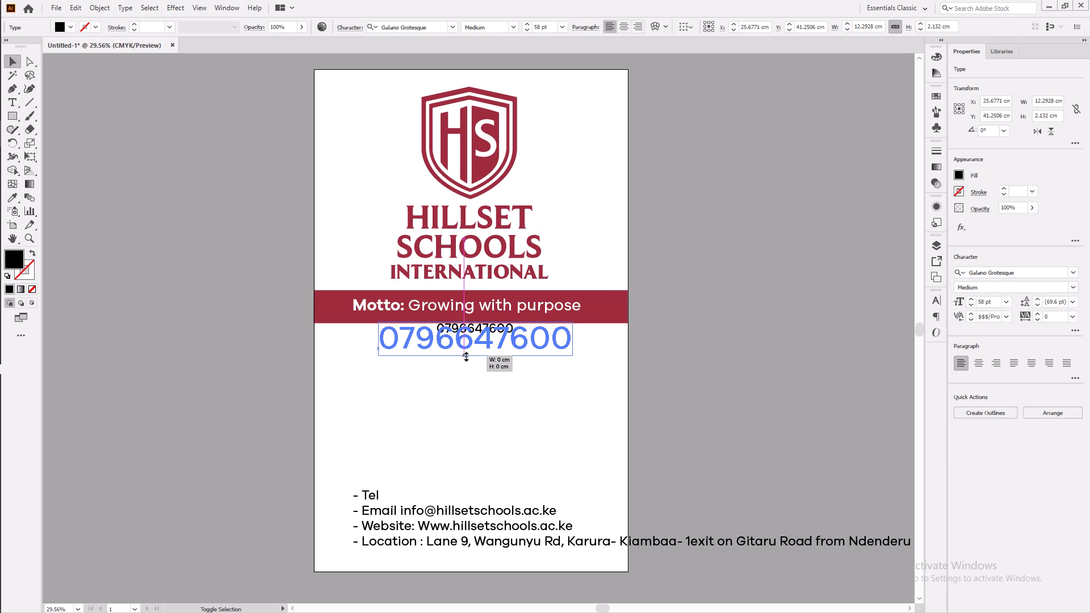
shift+drag(465, 355, 460, 349)
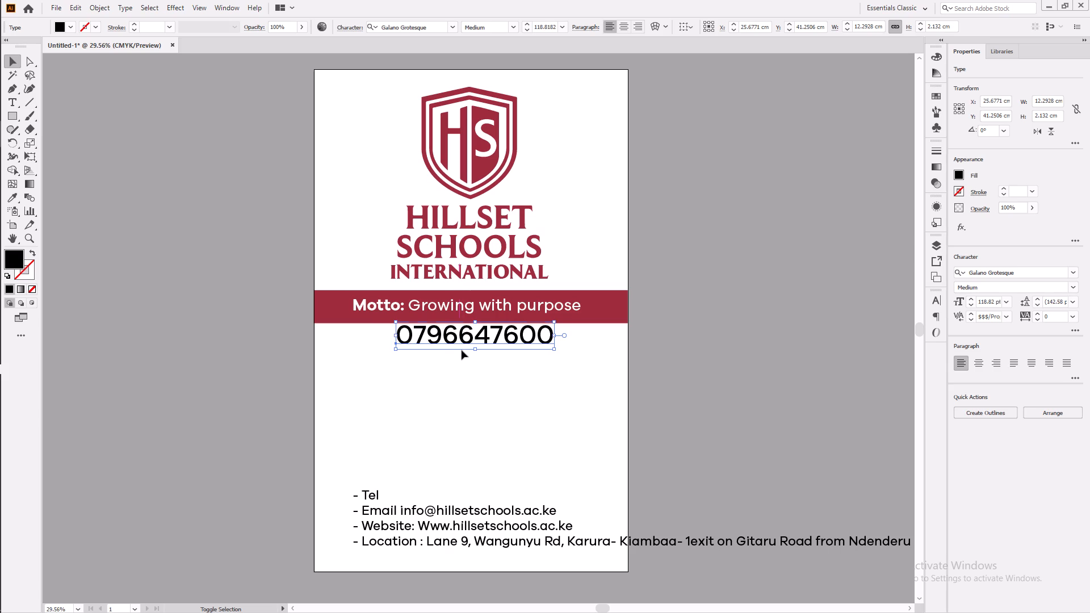
shift+click(475, 352)
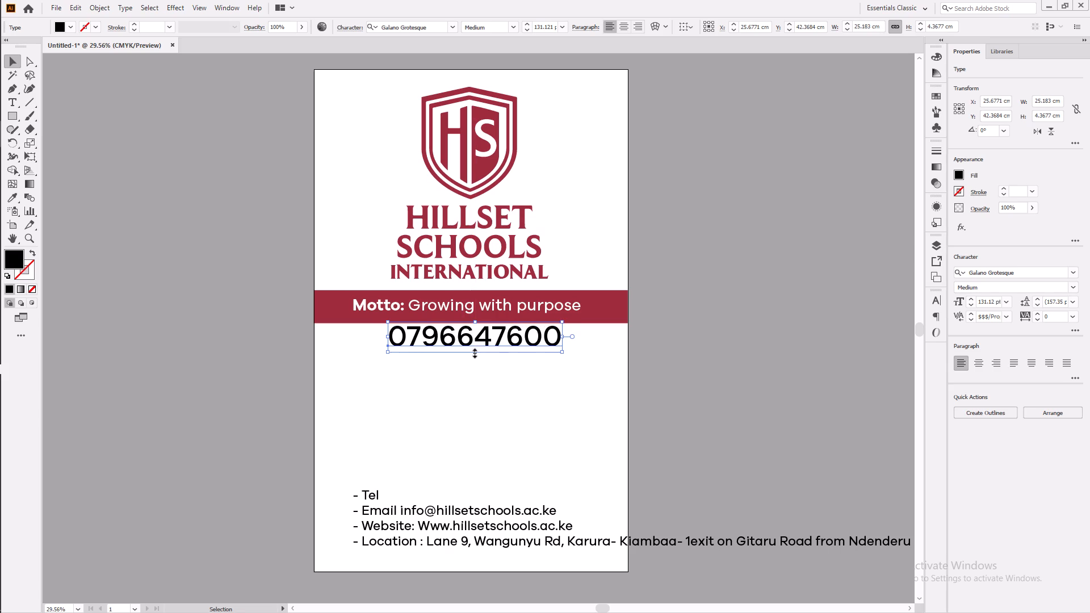
drag(491, 335, 477, 456)
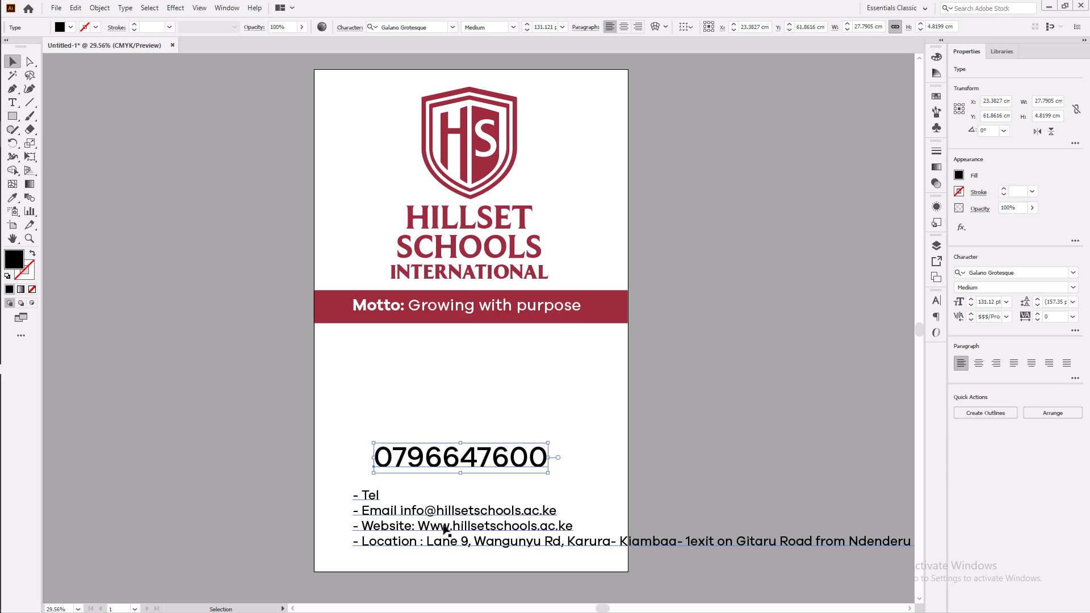
Delete the emptied "- Tel" line and the "- Email" label with its trailing space from the contact text.
click(14, 104)
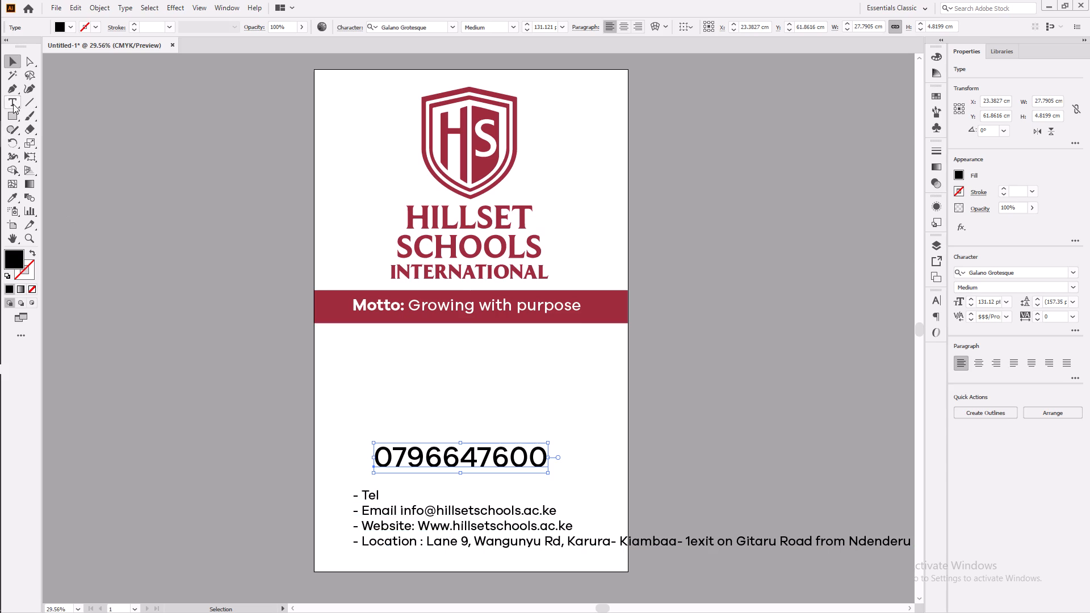
drag(381, 494, 271, 495)
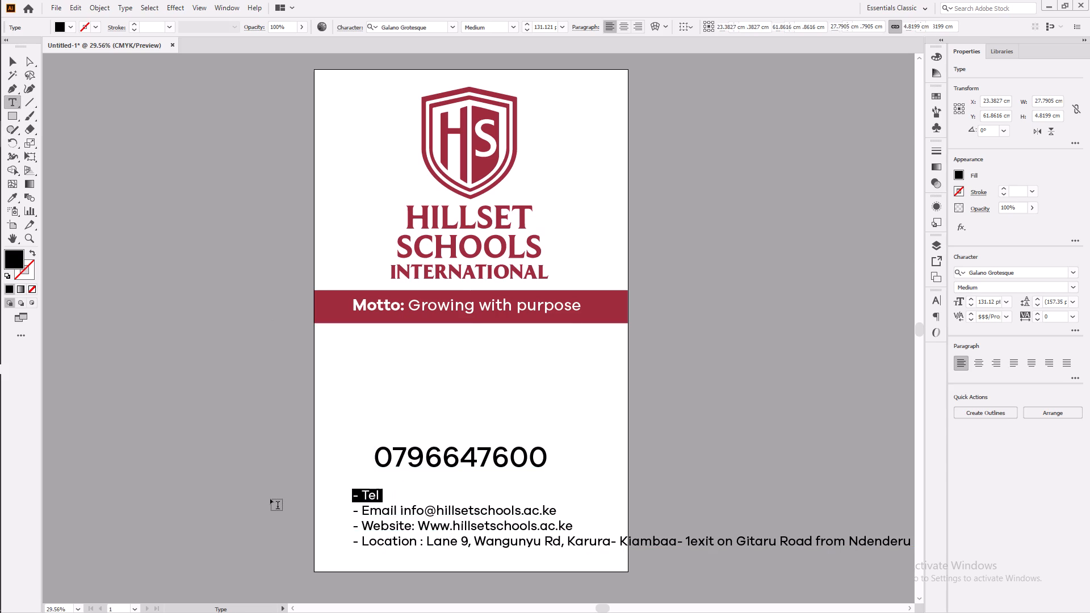
key(BackSpace)
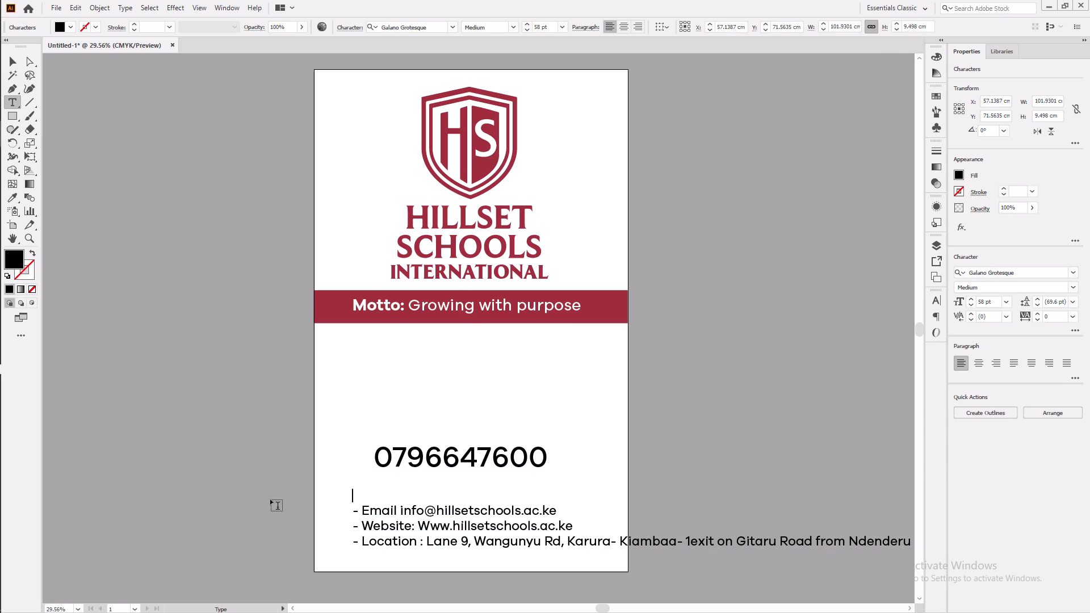
key(Down)
key(BackSpace)
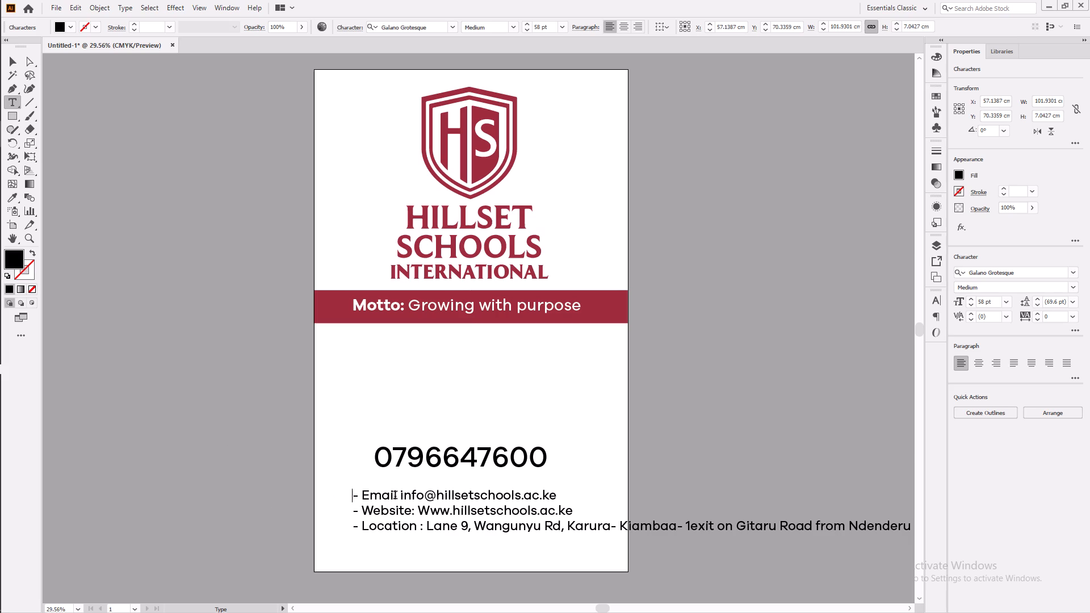
drag(398, 496, 287, 496)
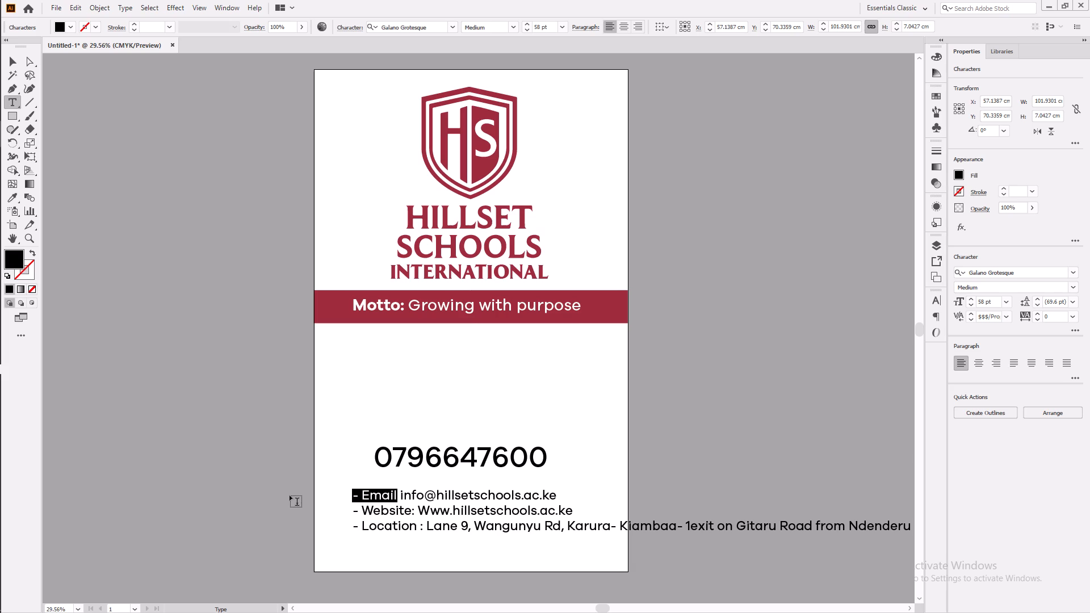
key(BackSpace)
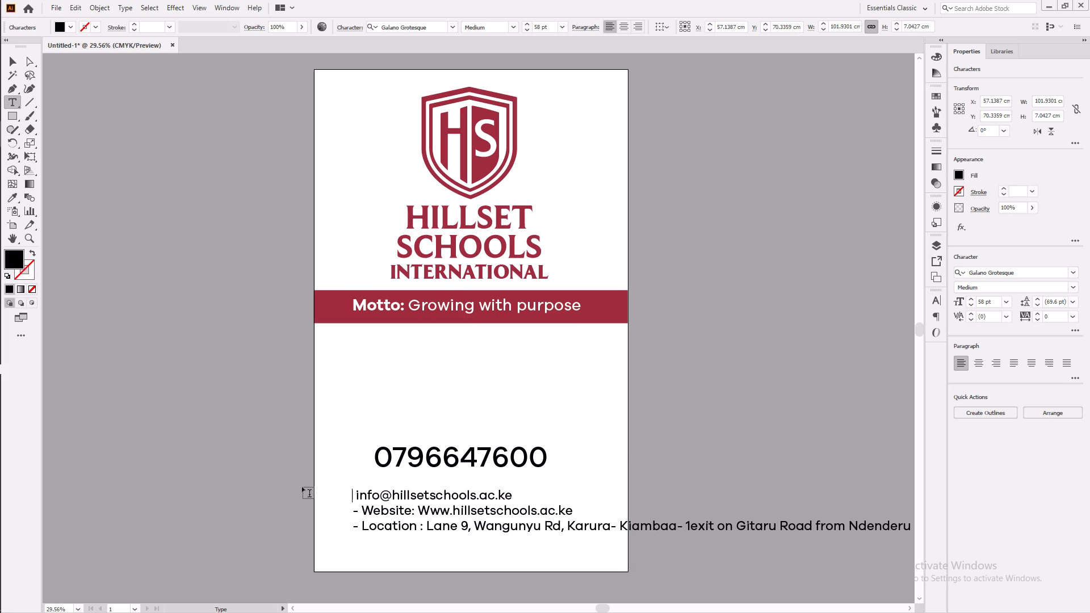
key(Delete)
Change the website address's initial W to lowercase and remove the "- Website:" label before it.
drag(418, 515, 287, 526)
click(431, 517)
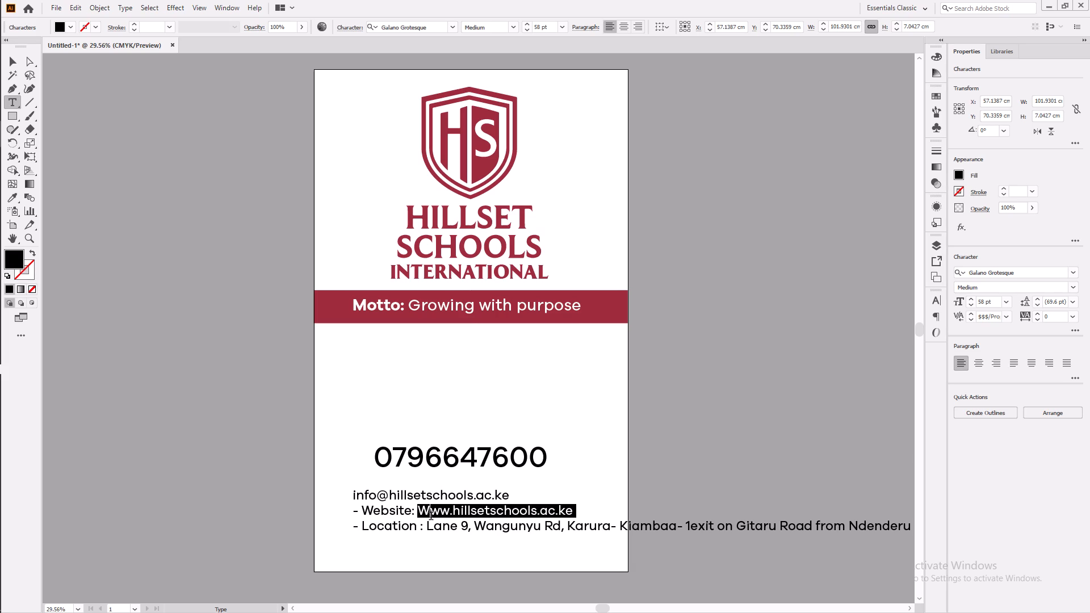
key(BackSpace)
key(w)
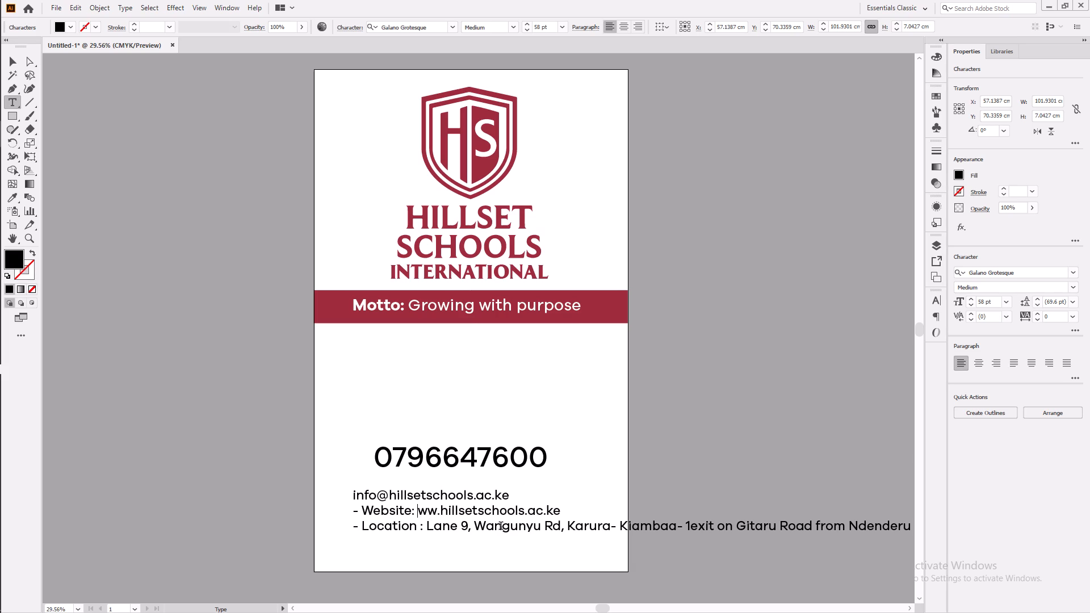
drag(417, 515, 386, 515)
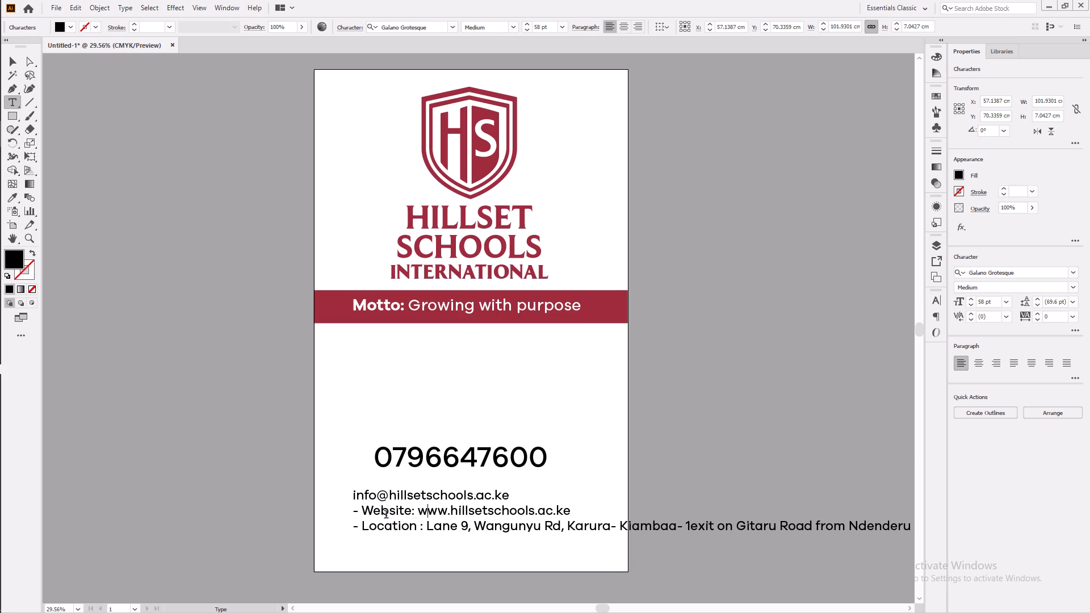
drag(386, 515, 322, 510)
key(BackSpace)
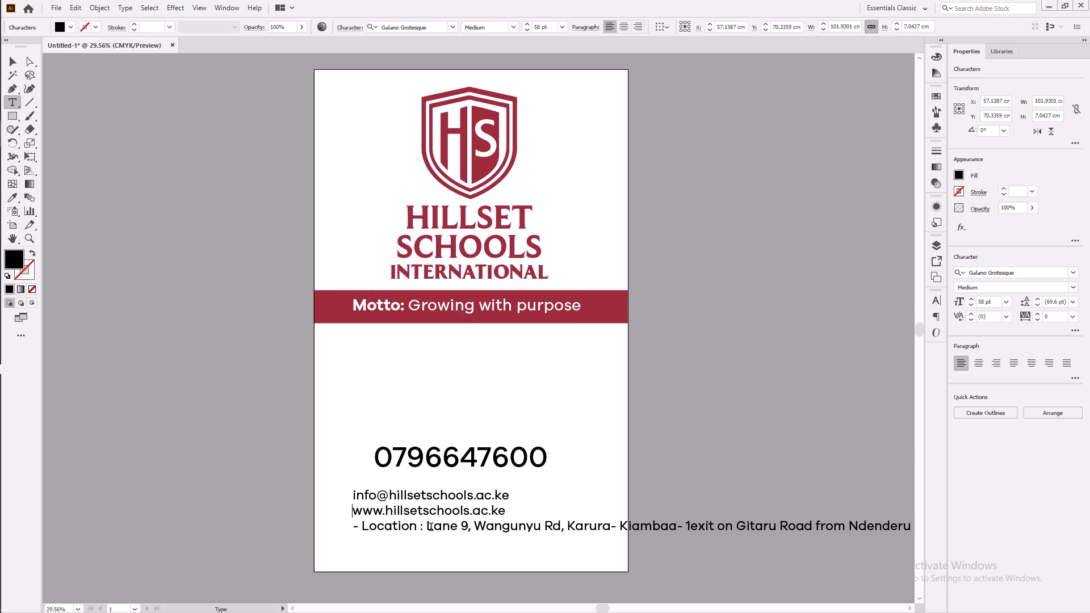
Remove the "- Location :" label from the start of the address line.
drag(425, 528, 297, 532)
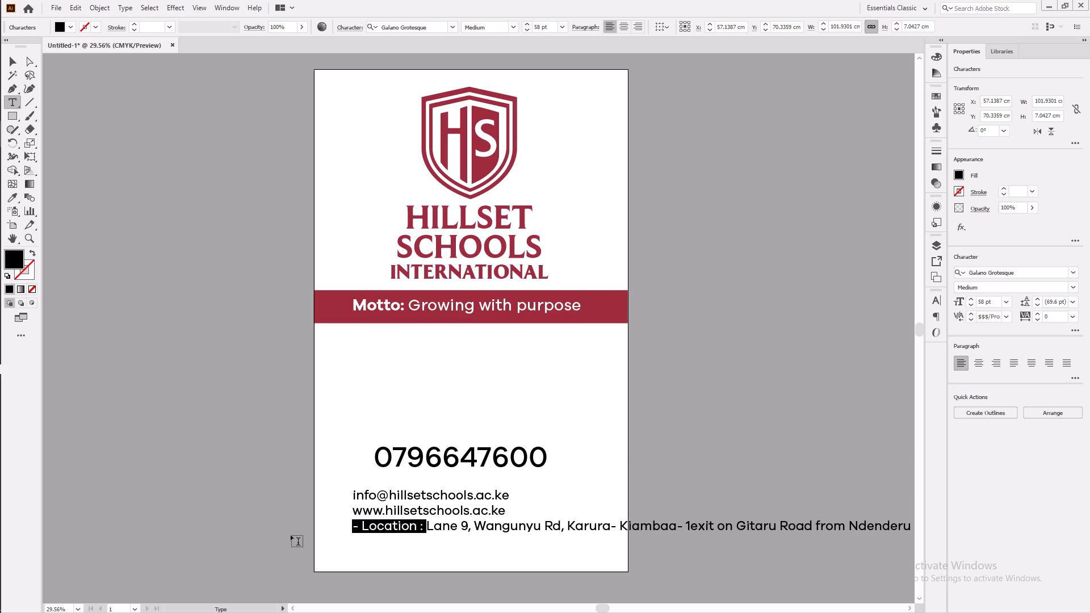
key(BackSpace)
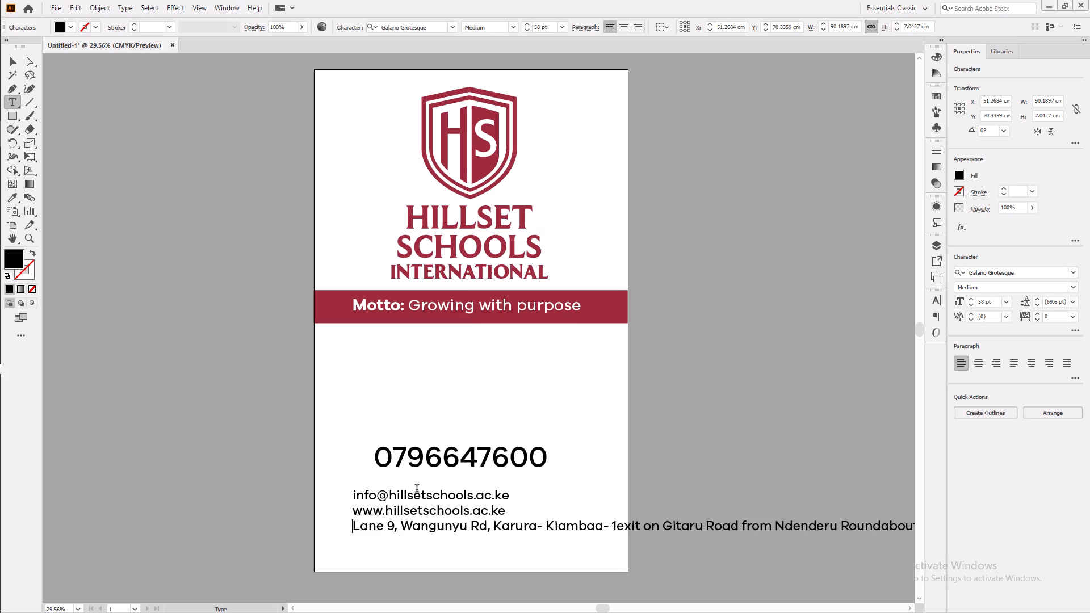
Cut the whole address line out of the contact text and paste it as a separate text object.
click(351, 524)
drag(355, 527, 791, 532)
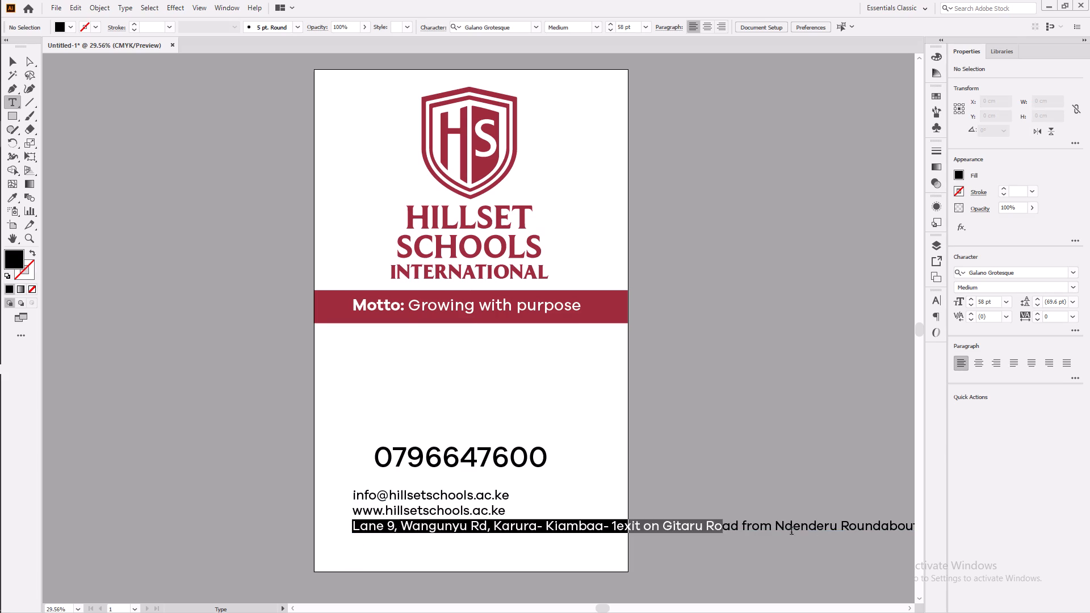
drag(791, 532, 894, 535)
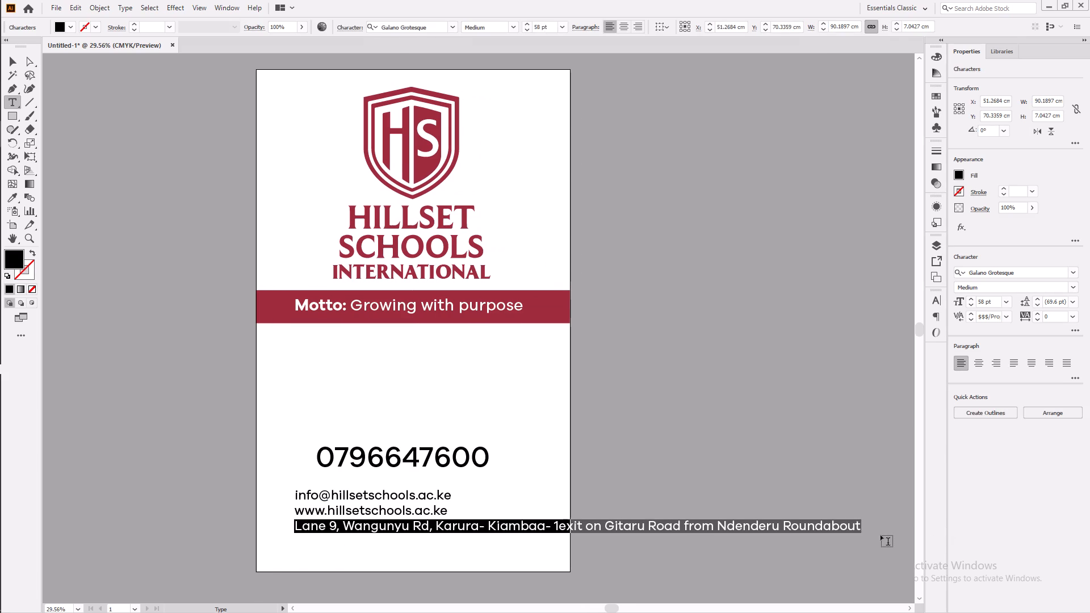
key(ctrl+x)
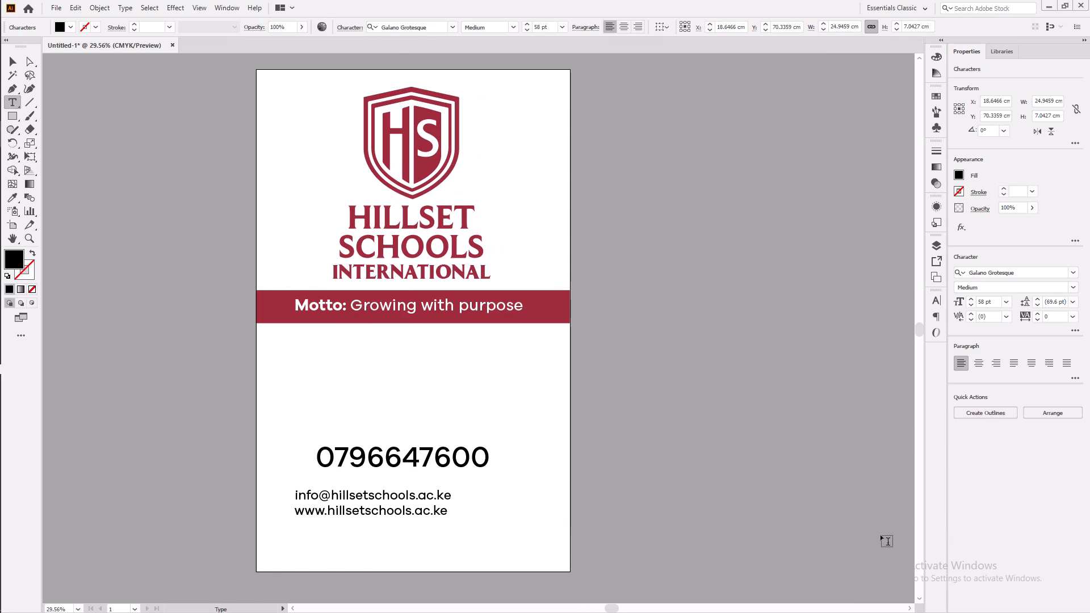
click(12, 59)
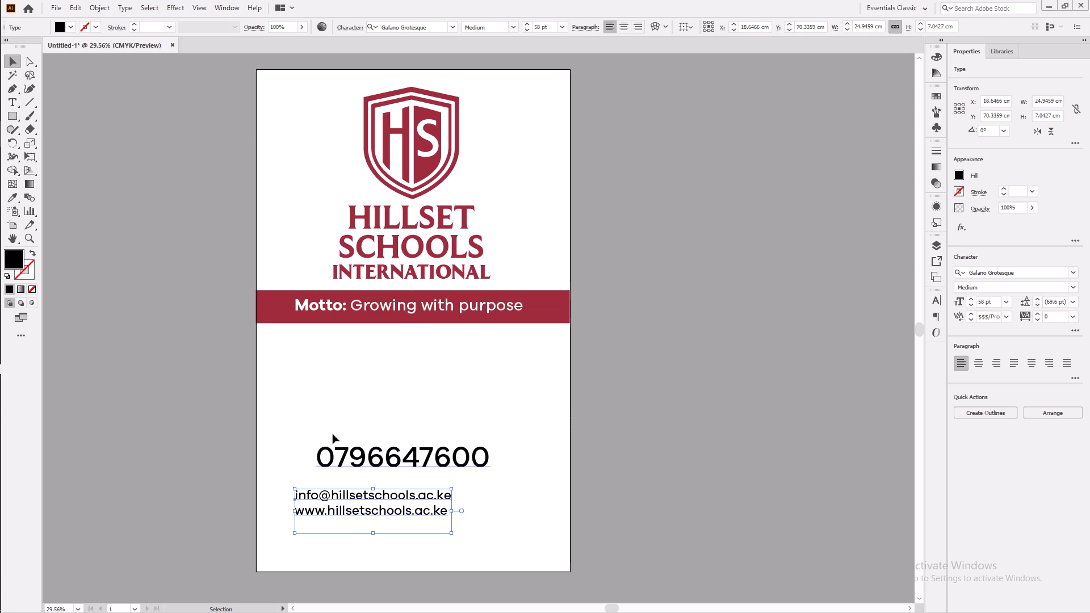
click(377, 554)
key(ctrl+v)
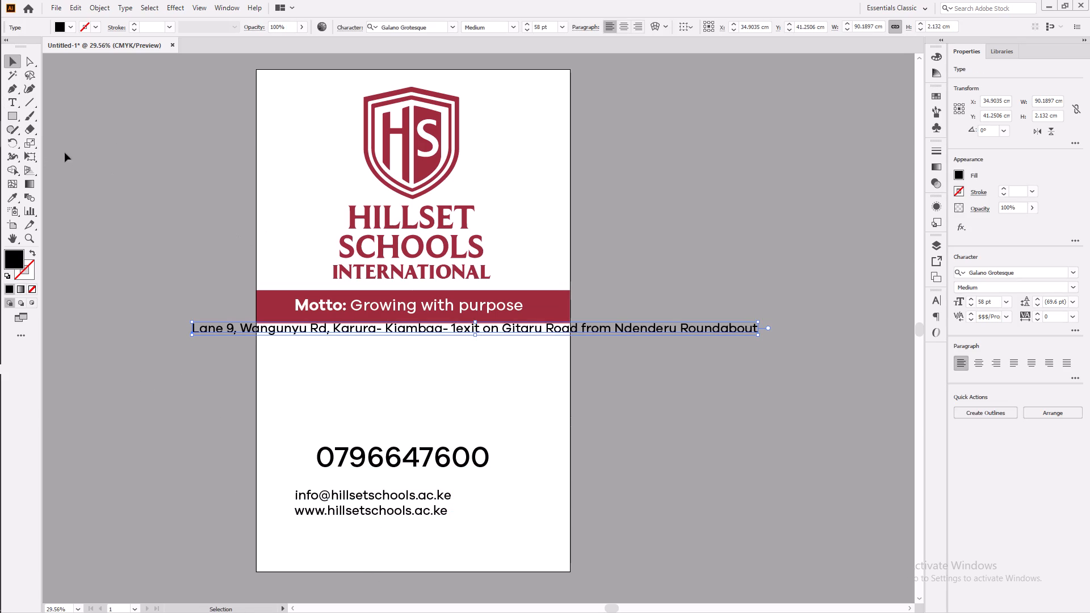
click(14, 102)
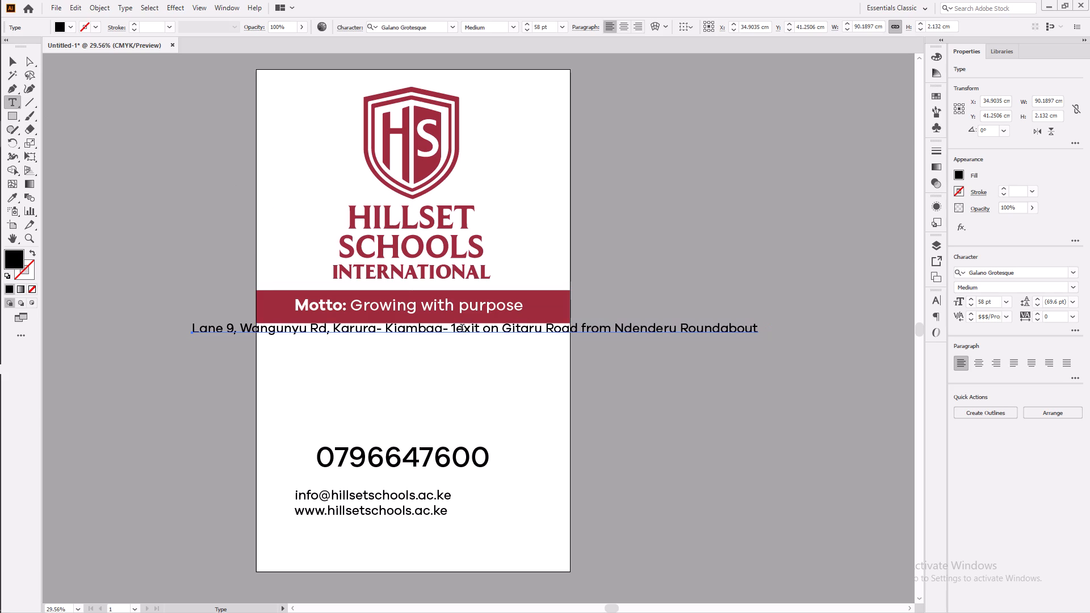
click(459, 329)
key(space)
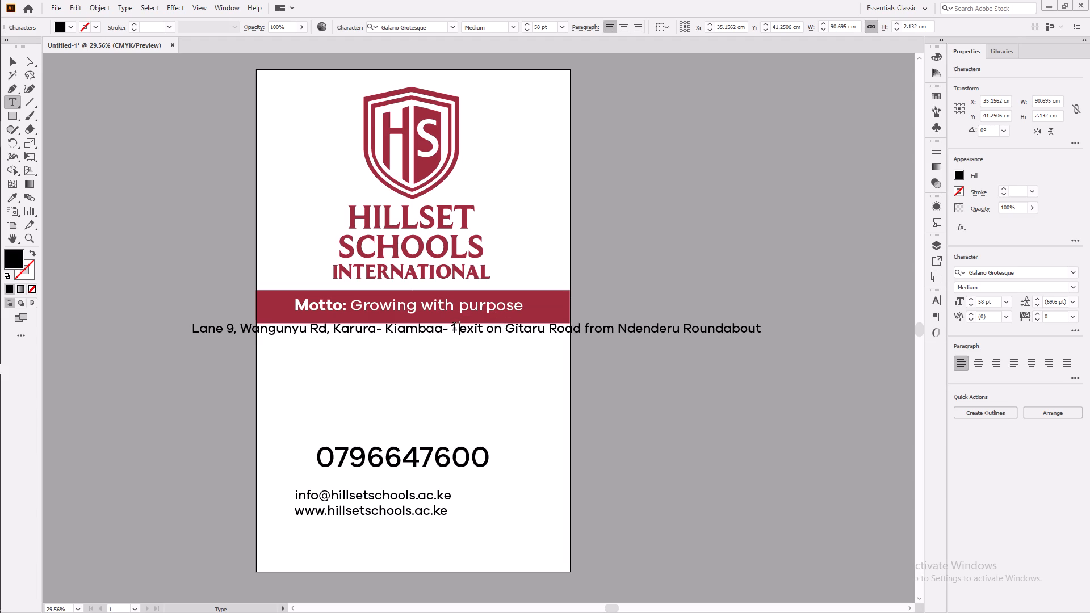
click(489, 328)
key(Return)
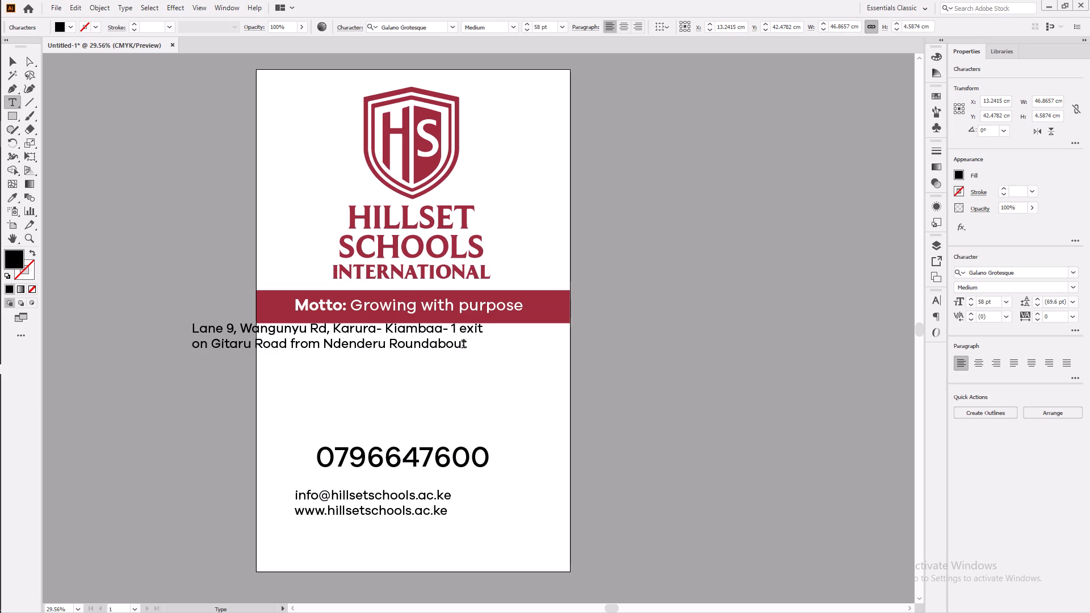
Centre-align both lines of the address text.
drag(466, 342, 209, 329)
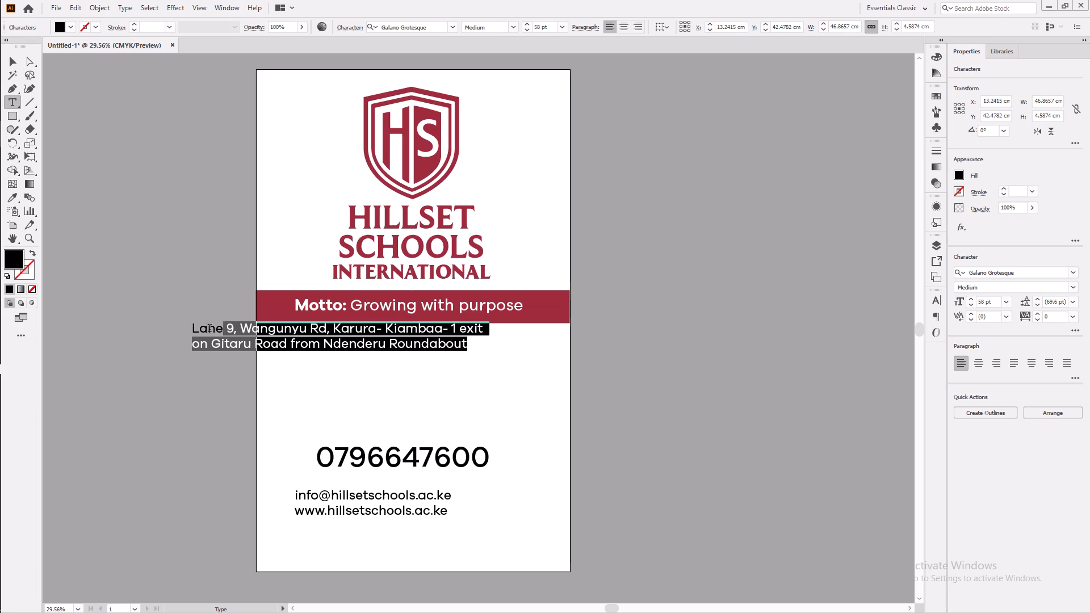
drag(209, 329, 150, 331)
click(978, 360)
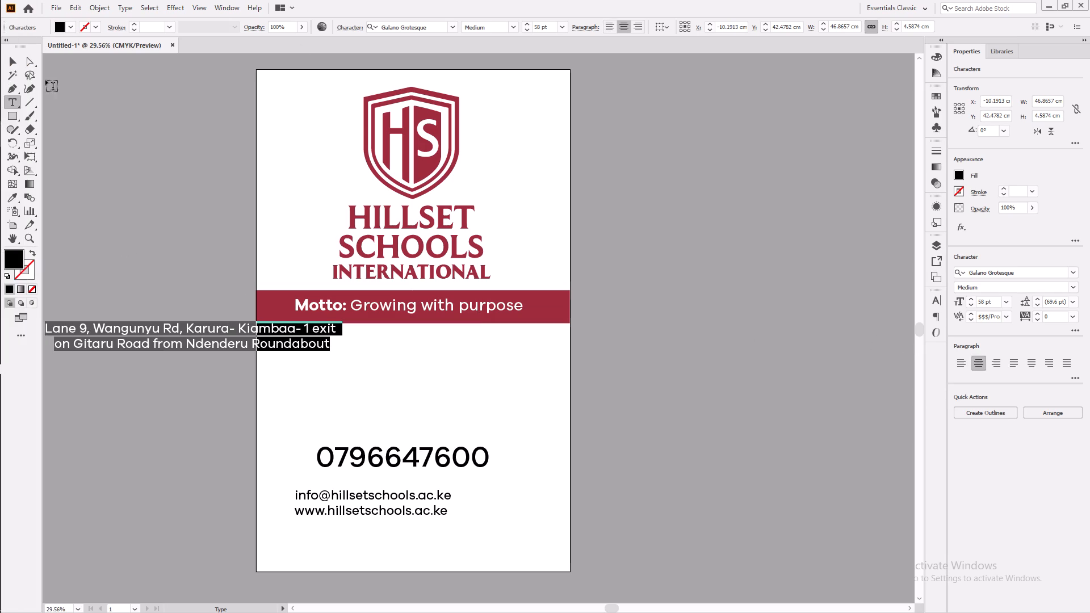
Move the two-line address text onto the bottom of the poster, below the website line.
click(17, 61)
drag(224, 328, 271, 372)
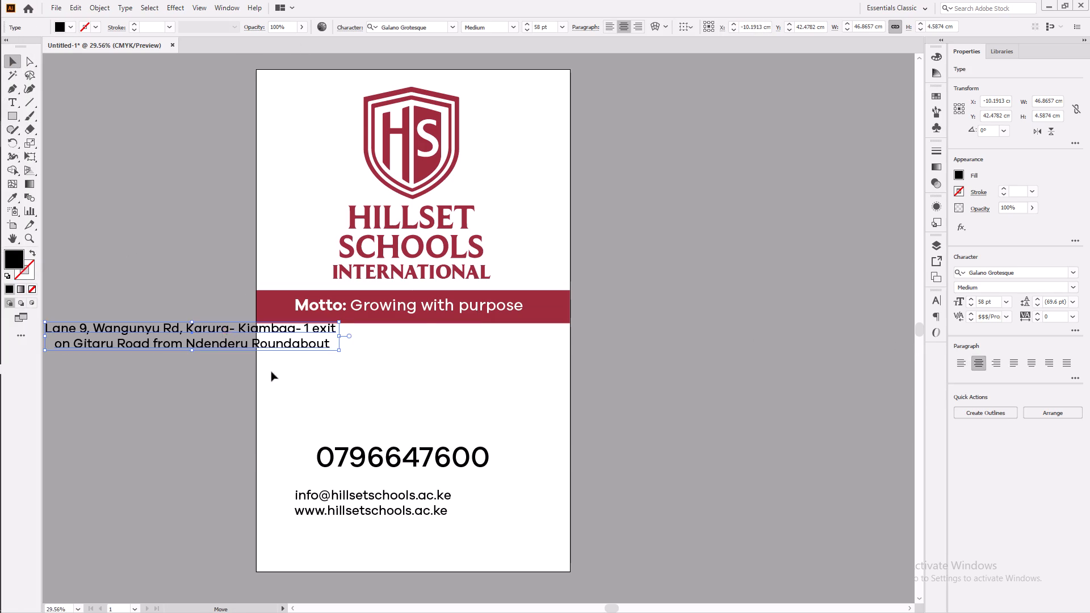
drag(271, 372, 446, 535)
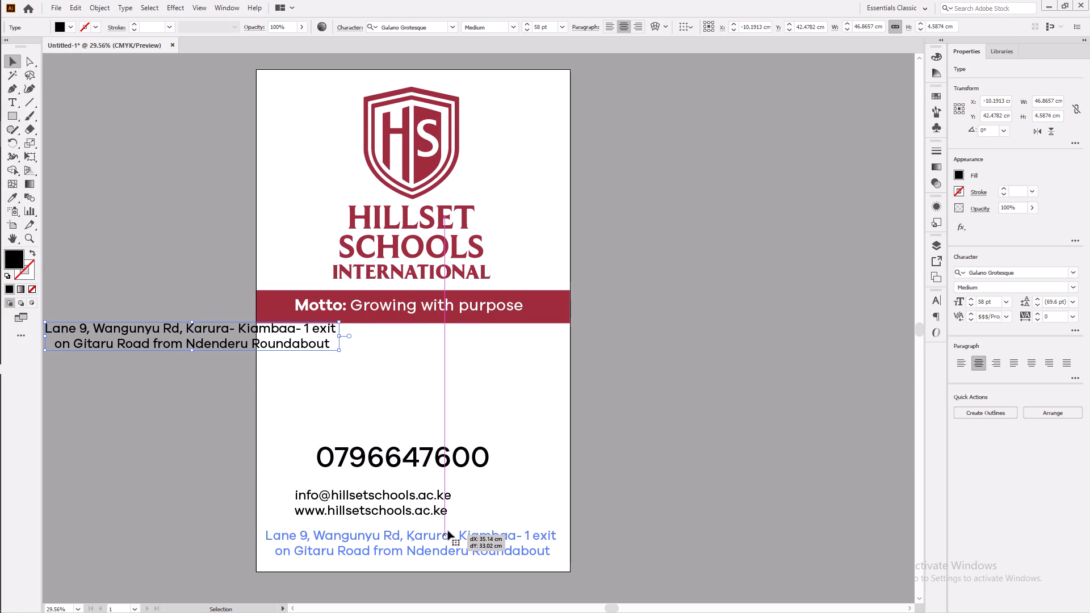
Format the address text as SemiBold at 51 pt with 56 pt leading.
triple_click(969, 306)
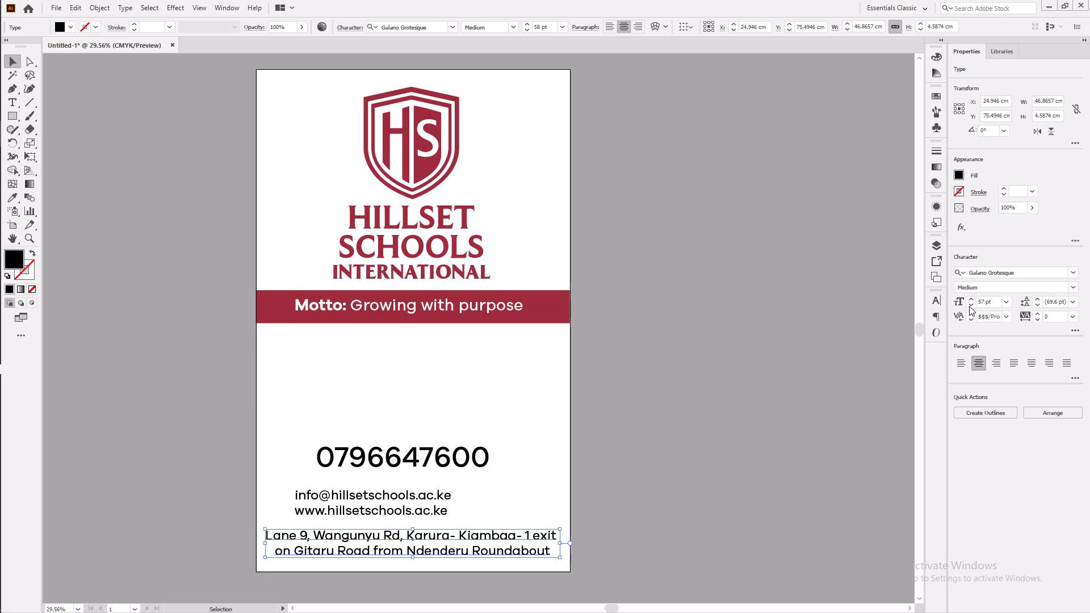
triple_click(969, 306)
click(969, 306)
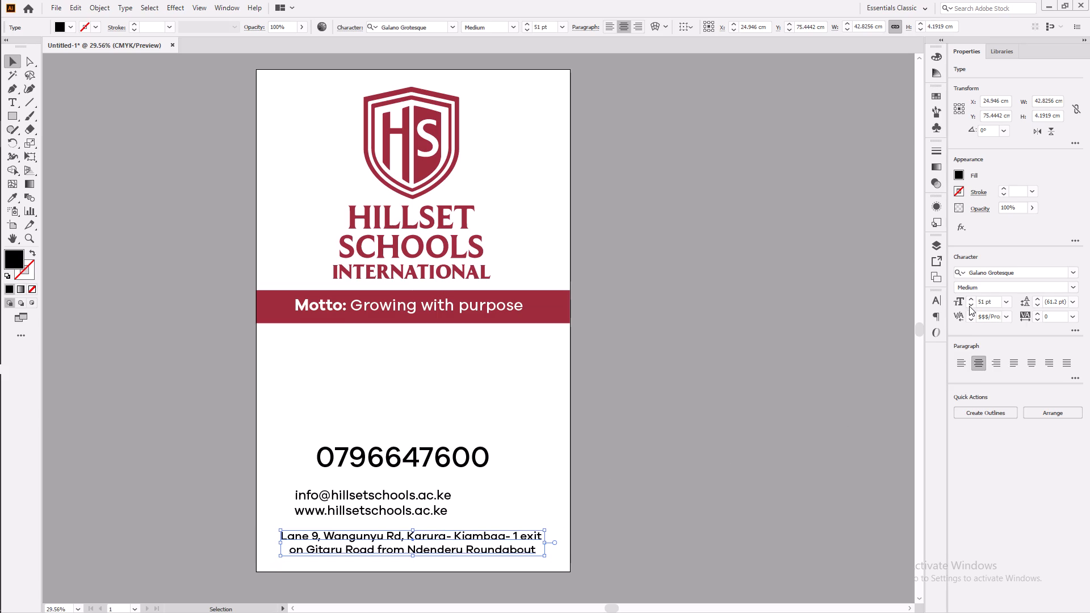
click(1078, 287)
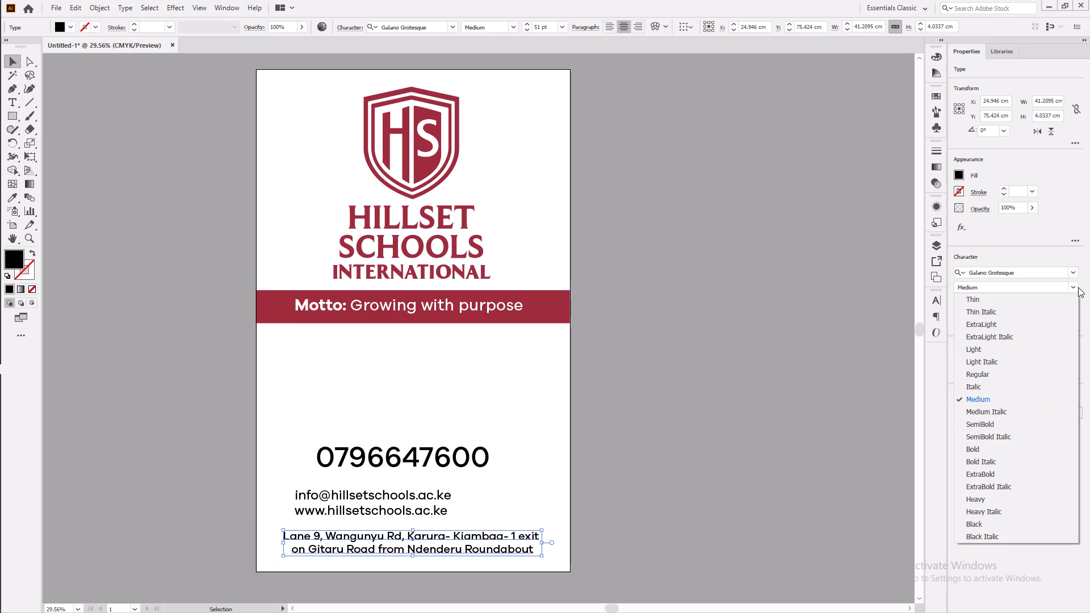
click(1023, 422)
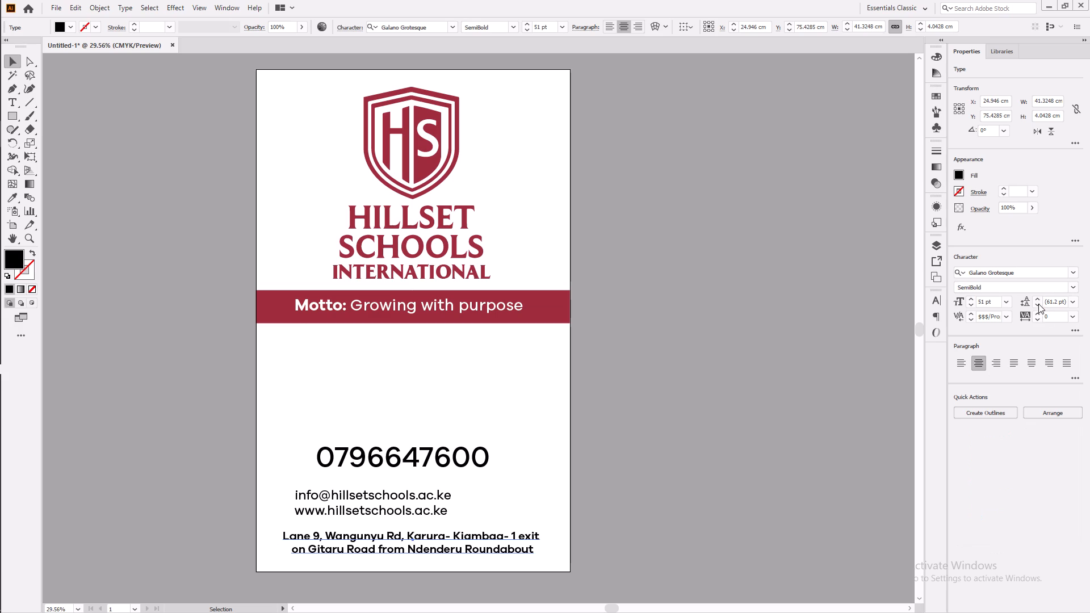
triple_click(1038, 304)
click(1037, 304)
double_click(1037, 304)
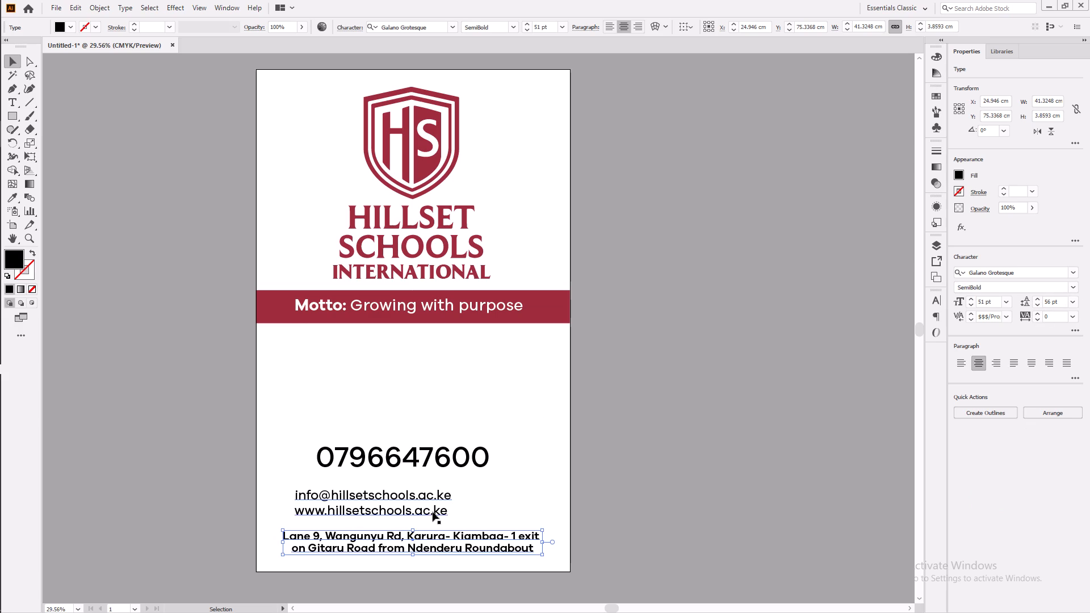
Shift the address text slightly down and to the left, closer to the poster's bottom edge.
click(426, 535)
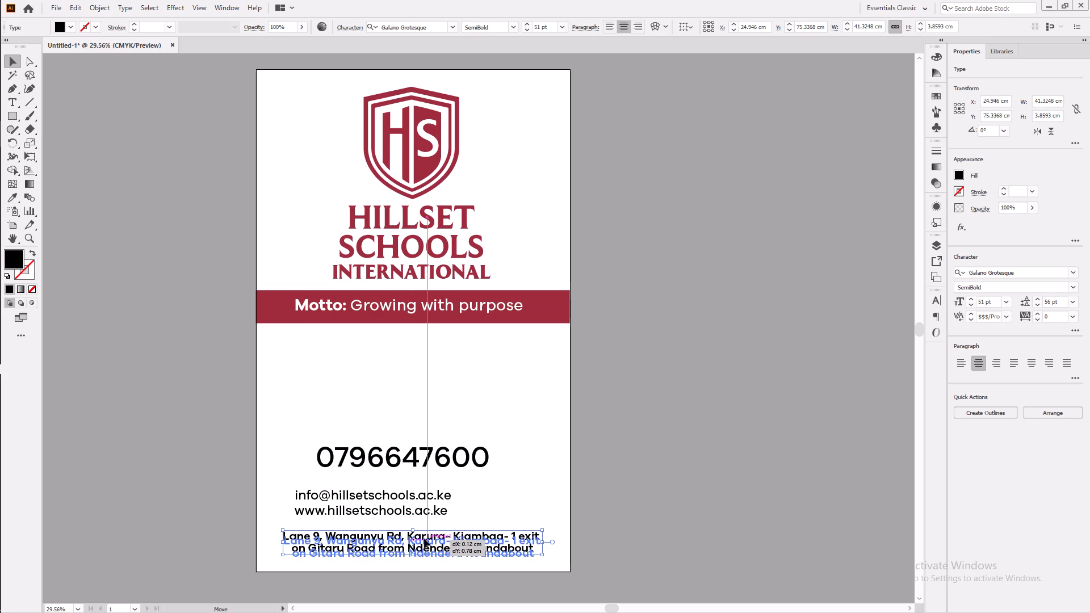
click(609, 459)
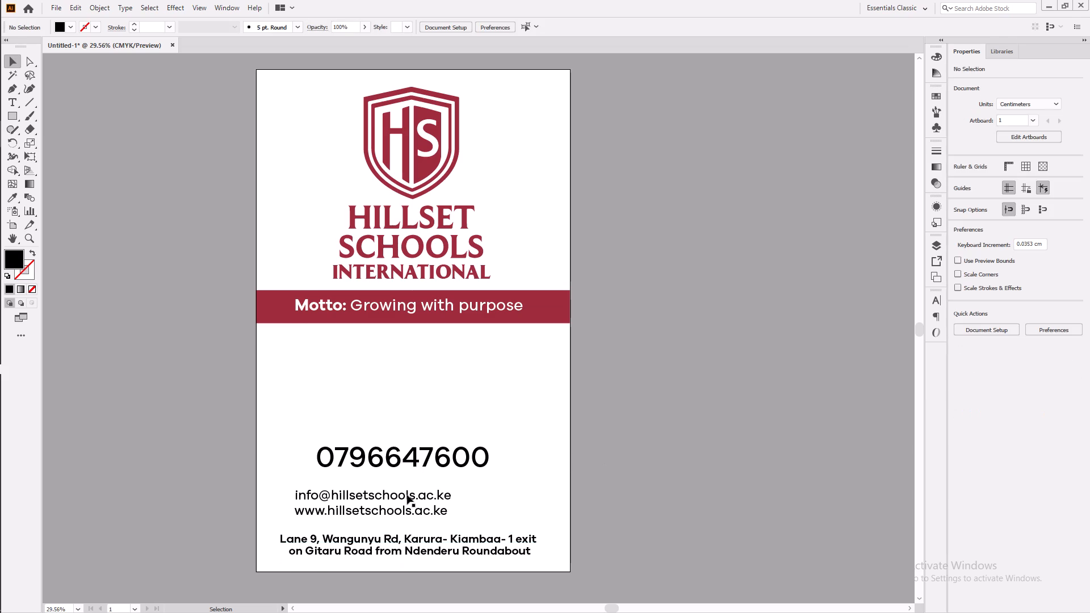
Join the website onto the email's line, separating the two with three tab spaces.
click(405, 497)
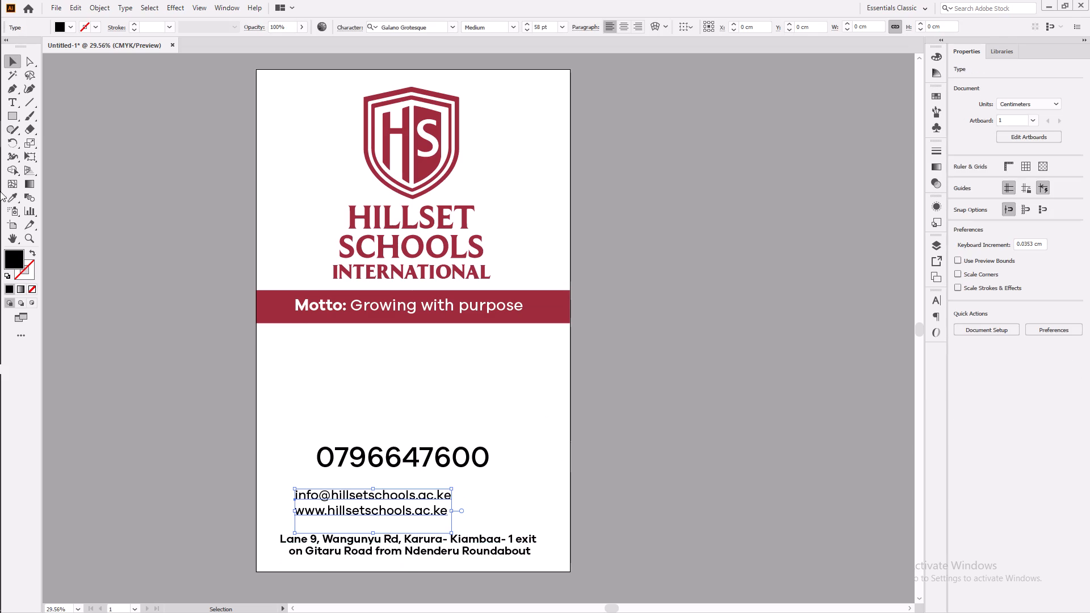
click(11, 101)
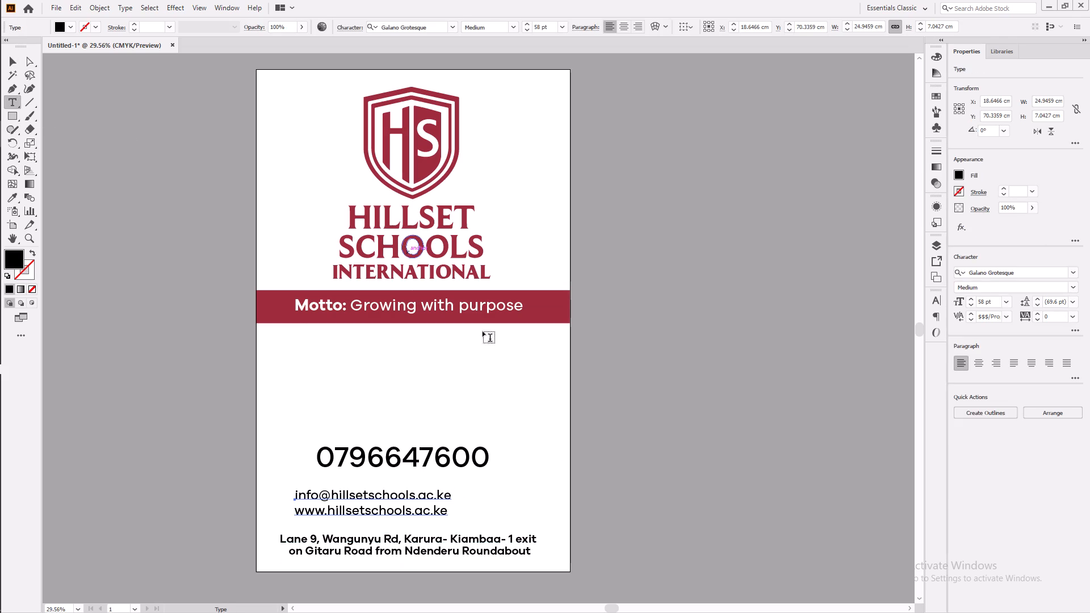
click(294, 513)
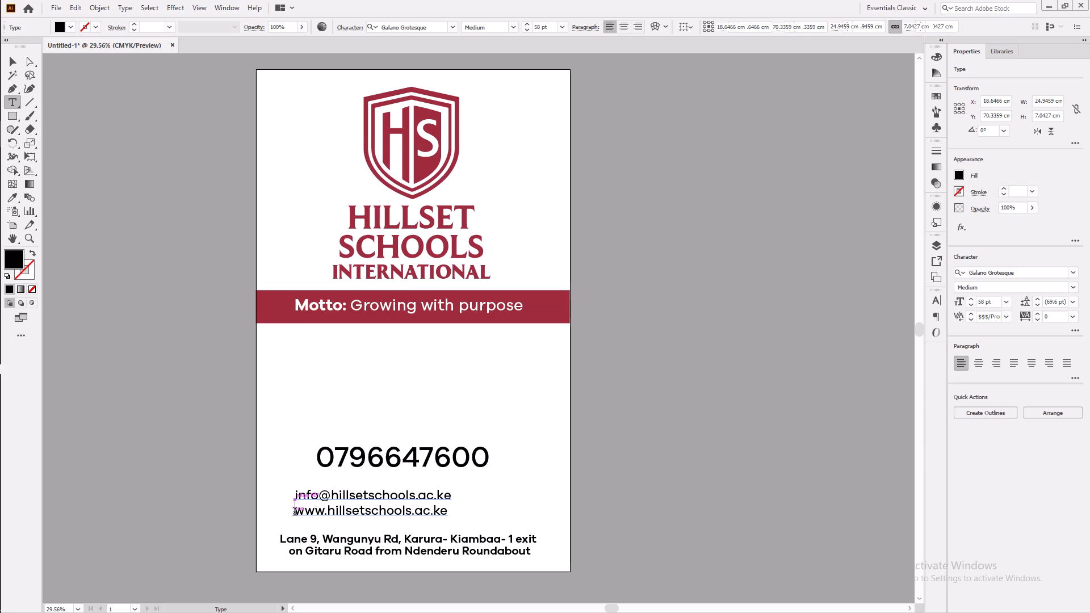
key(BackSpace)
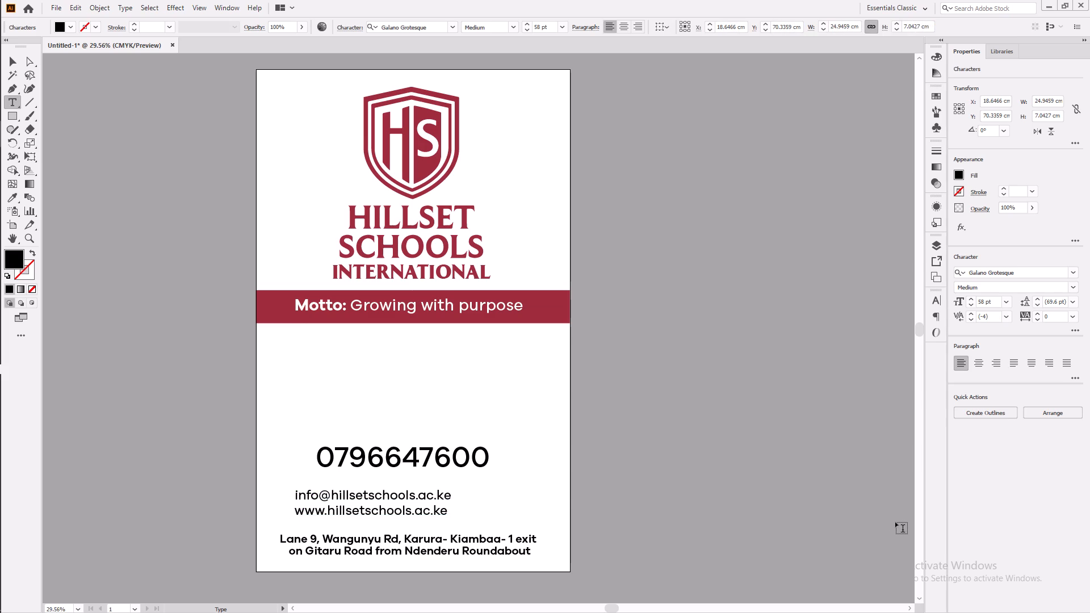
key(space)
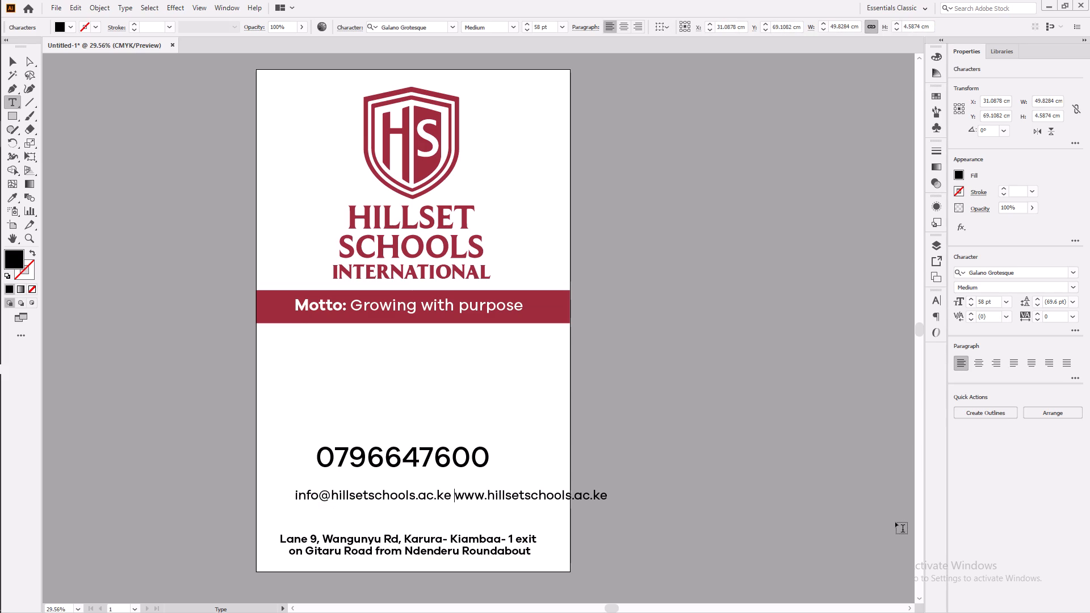
key(BackSpace)
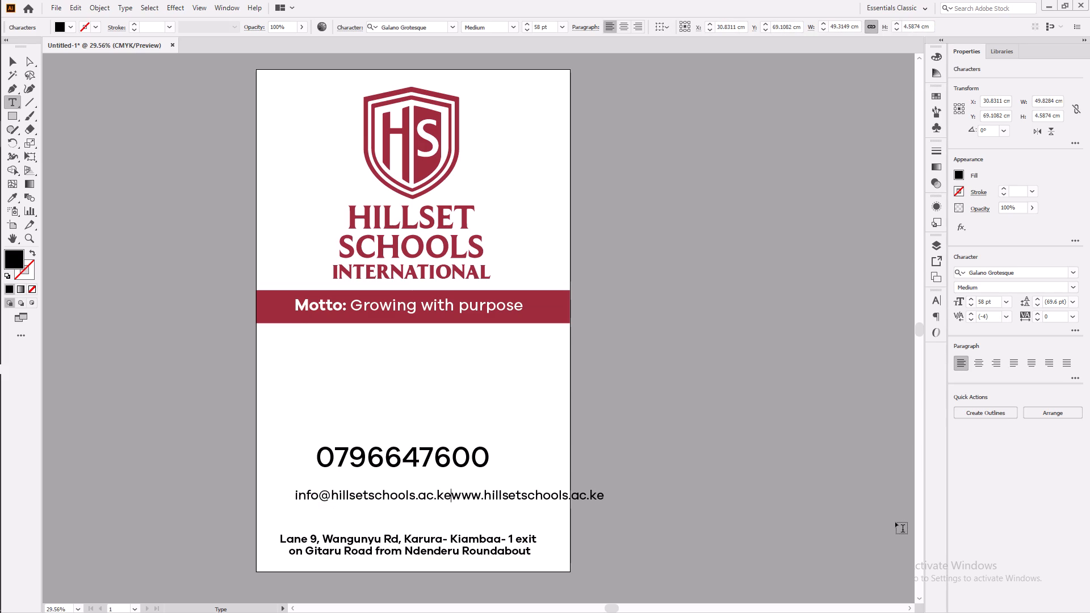
key(Tab)
key(Tab)
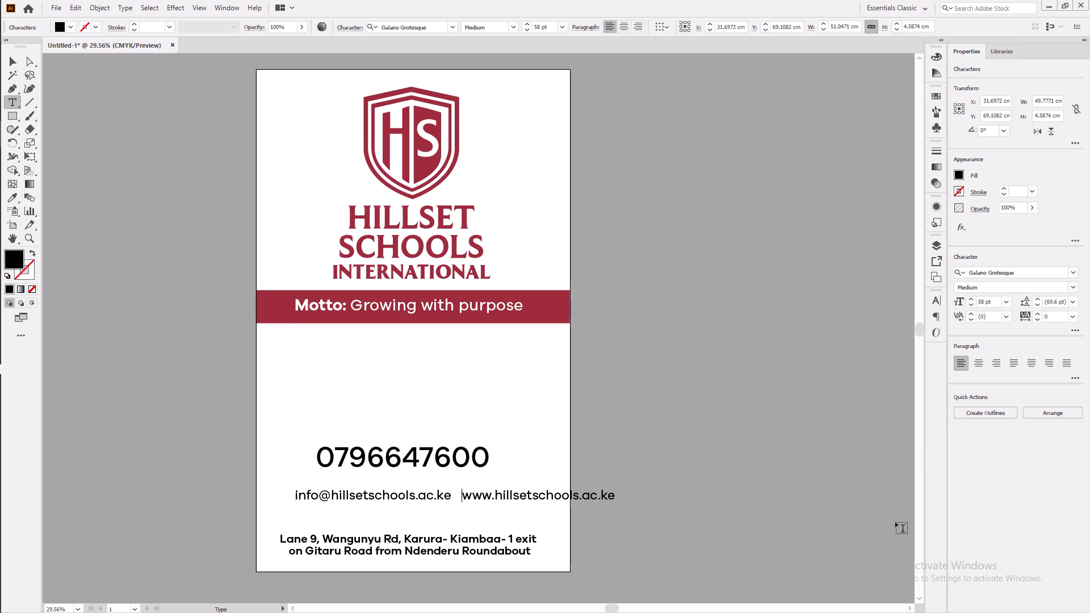
key(Tab)
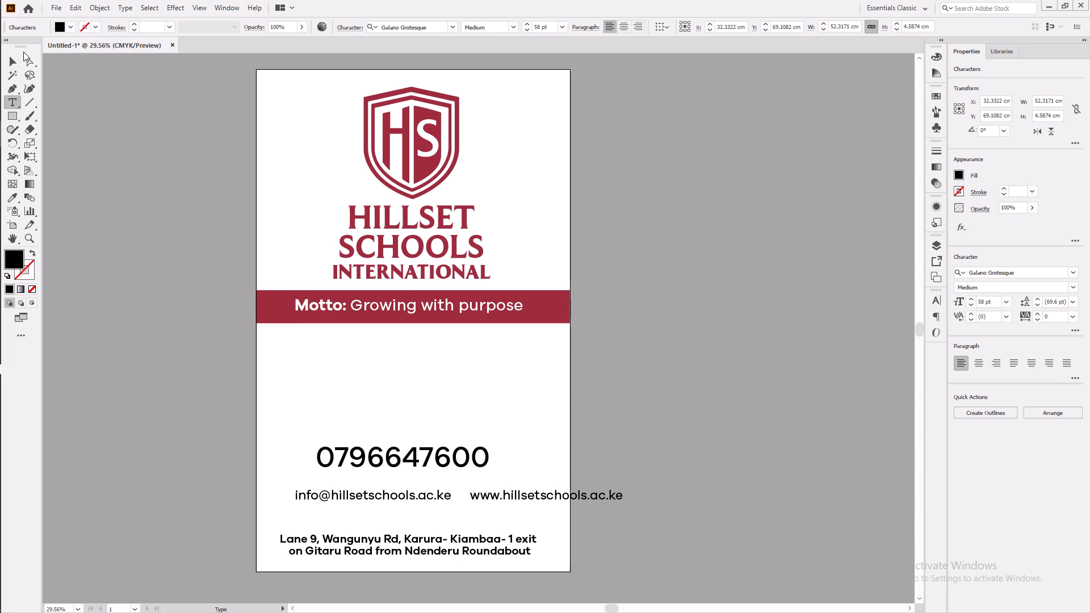
Scale the email and website line down to about 41.6 cm wide and place it just above the address.
click(11, 60)
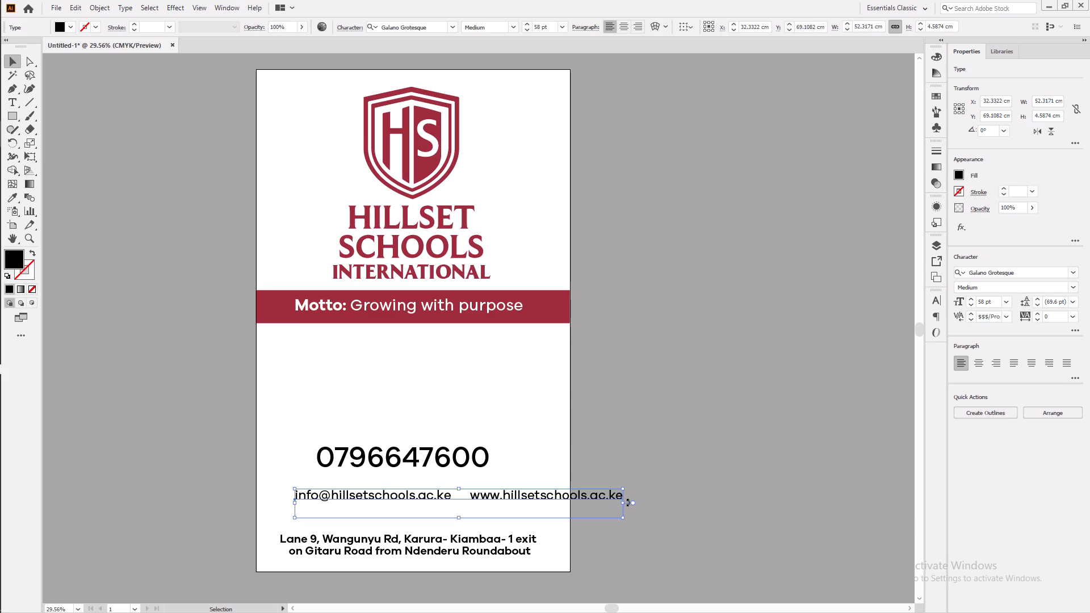
shift+drag(624, 503, 568, 507)
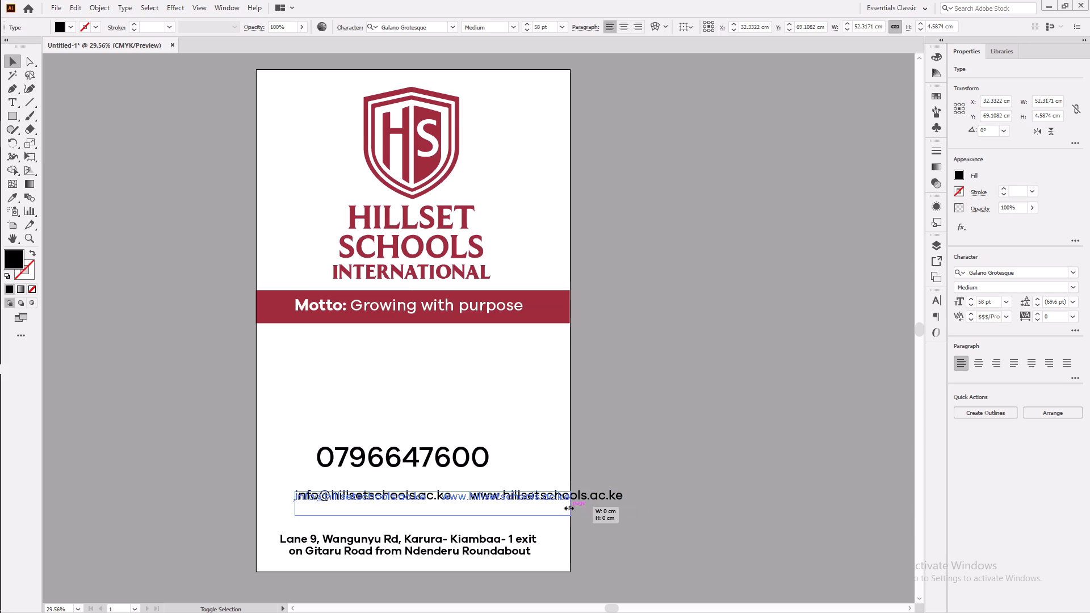
shift+drag(568, 507, 556, 507)
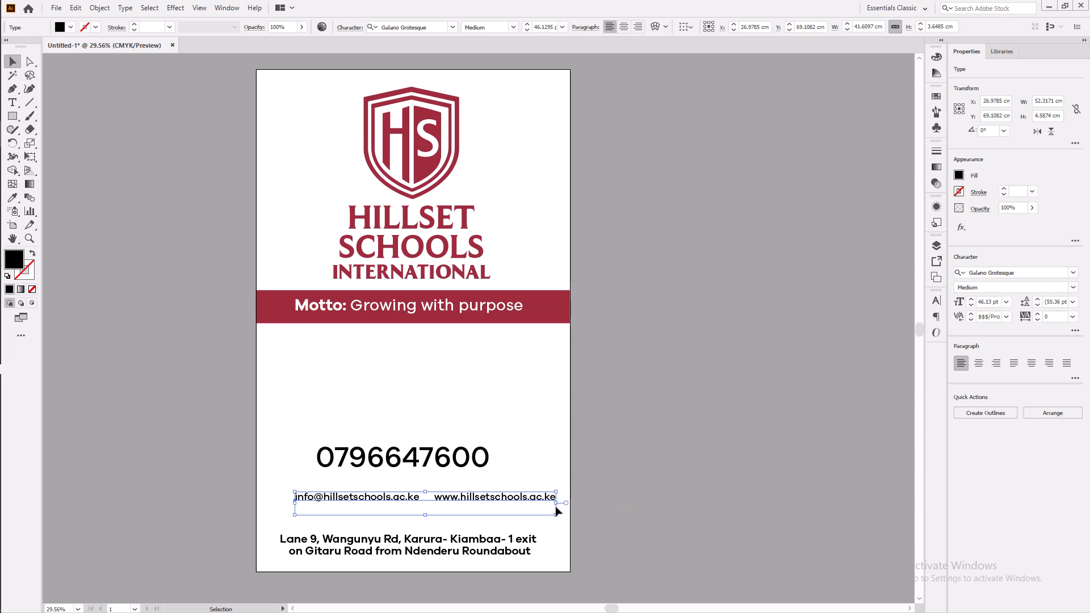
drag(500, 495, 486, 512)
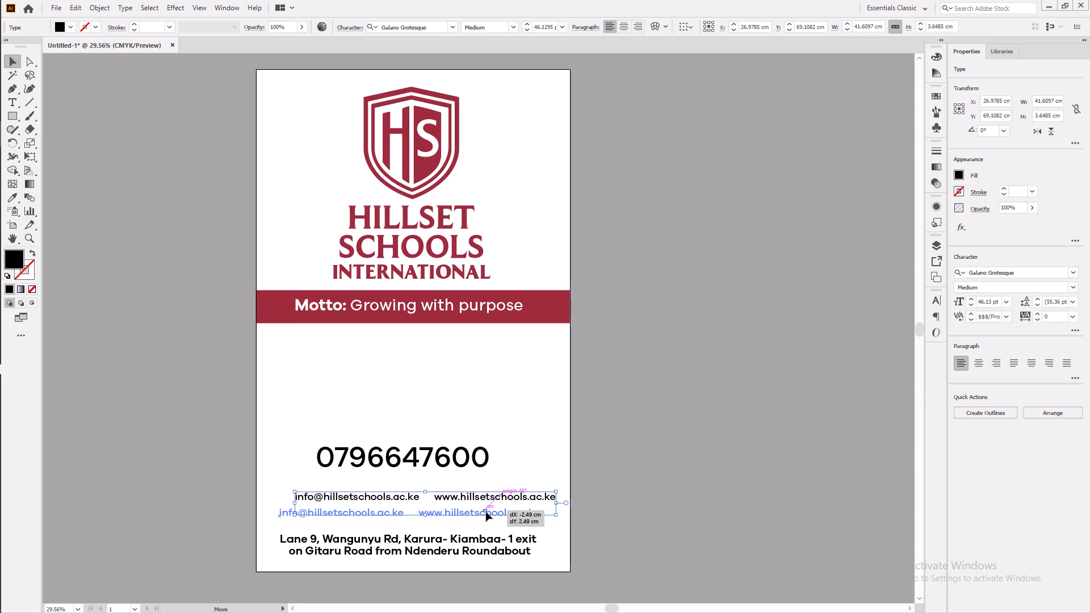
drag(486, 512, 485, 512)
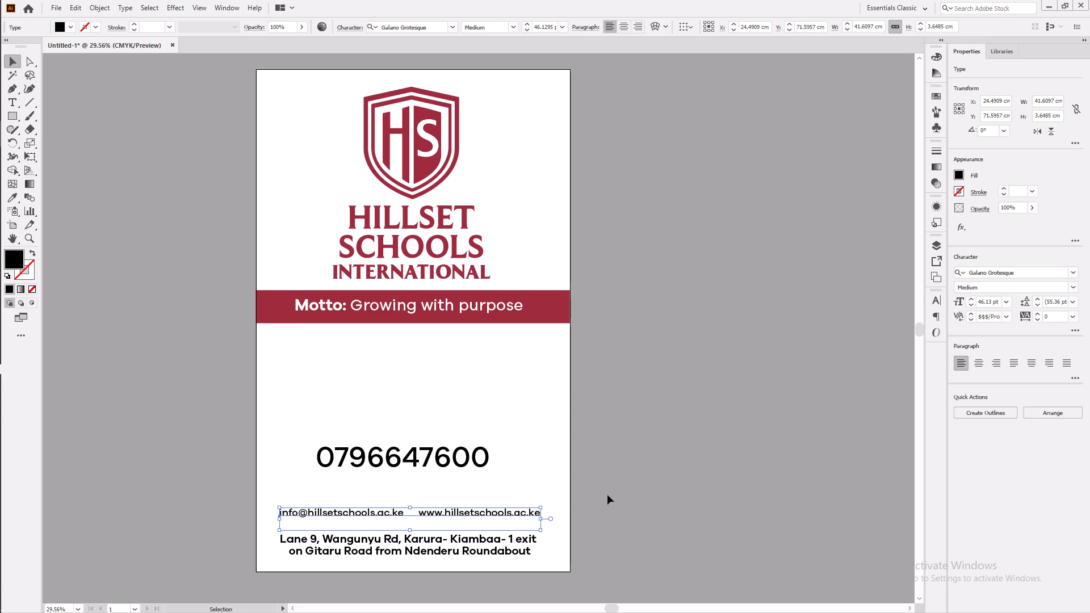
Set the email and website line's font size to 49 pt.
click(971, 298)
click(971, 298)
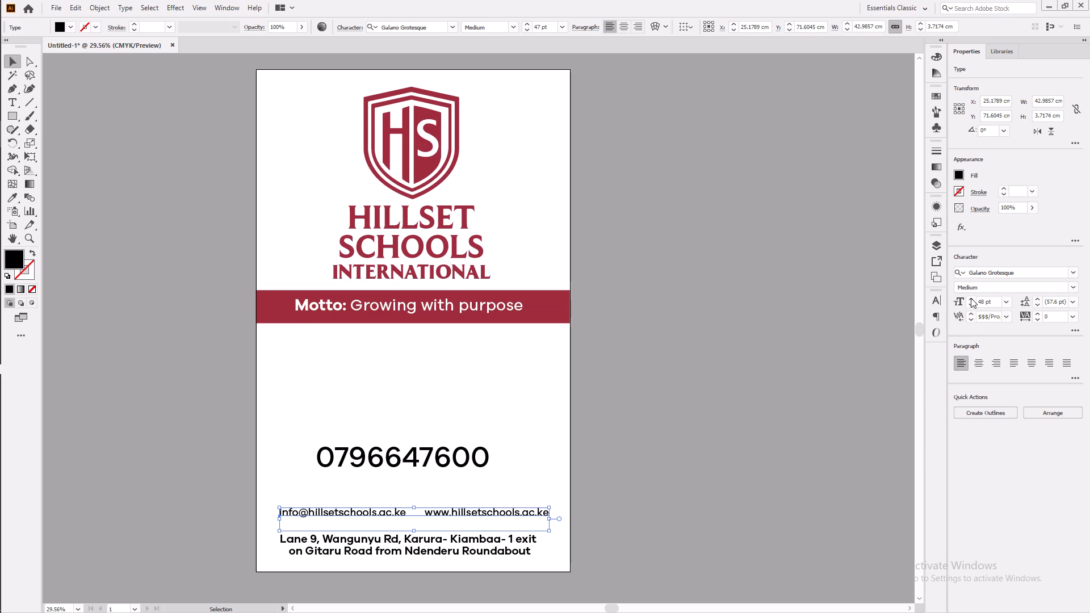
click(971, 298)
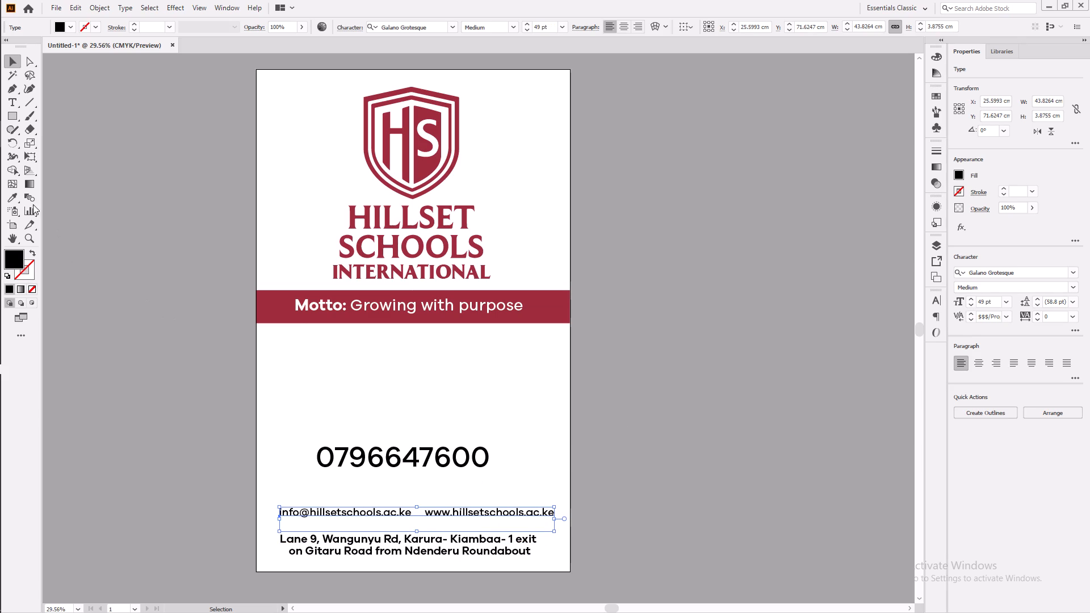
Copy the address text's formatting onto the email and website line with the Eyedropper.
click(14, 195)
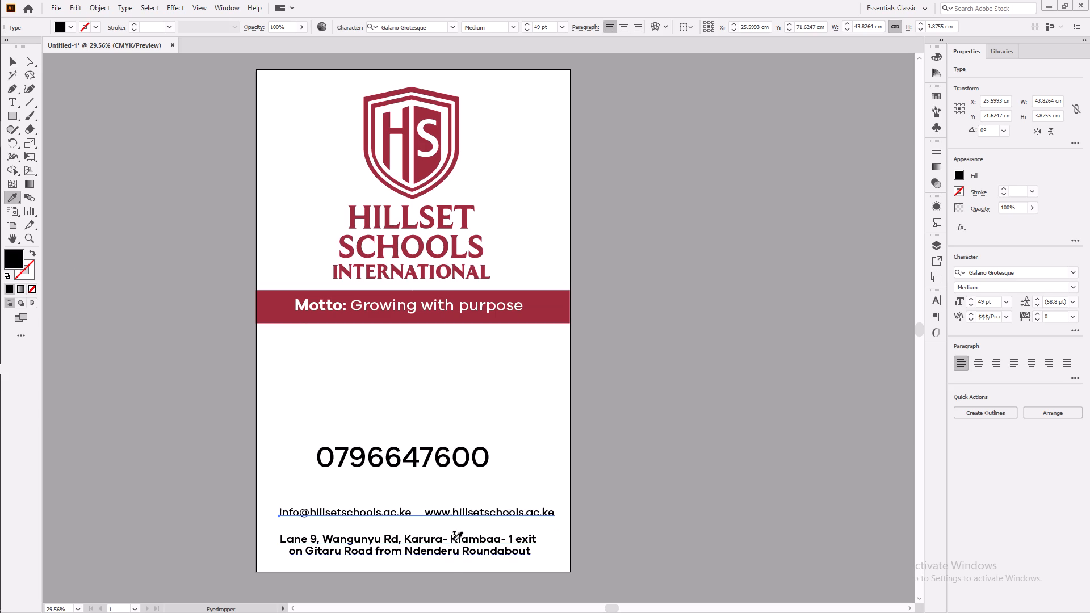
click(454, 540)
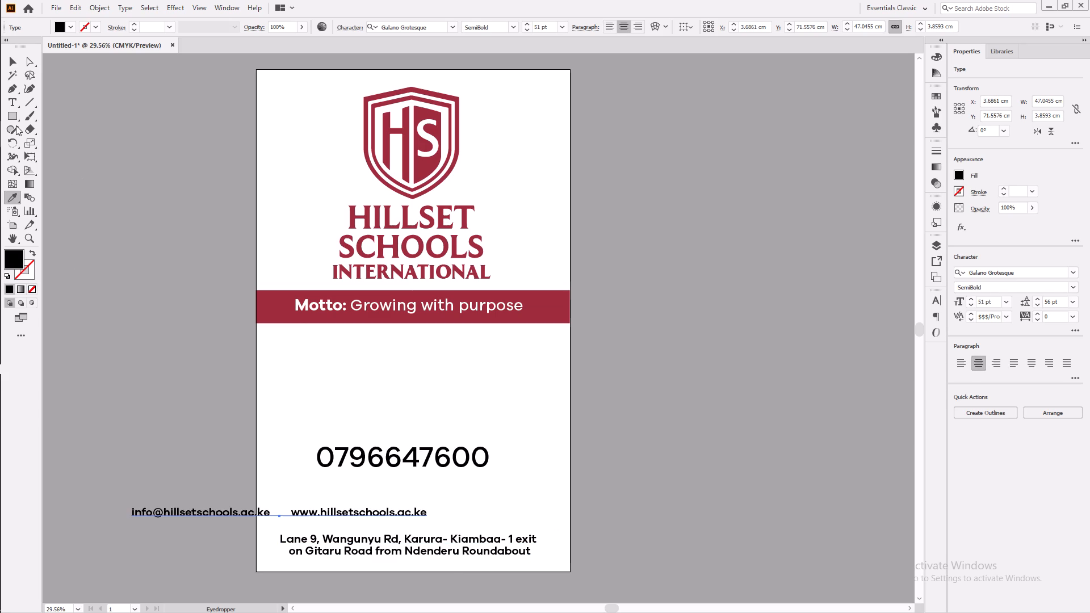
Move the email and website line back within the poster width, just above the address at about Y 72.1 cm.
click(17, 62)
drag(312, 512, 437, 511)
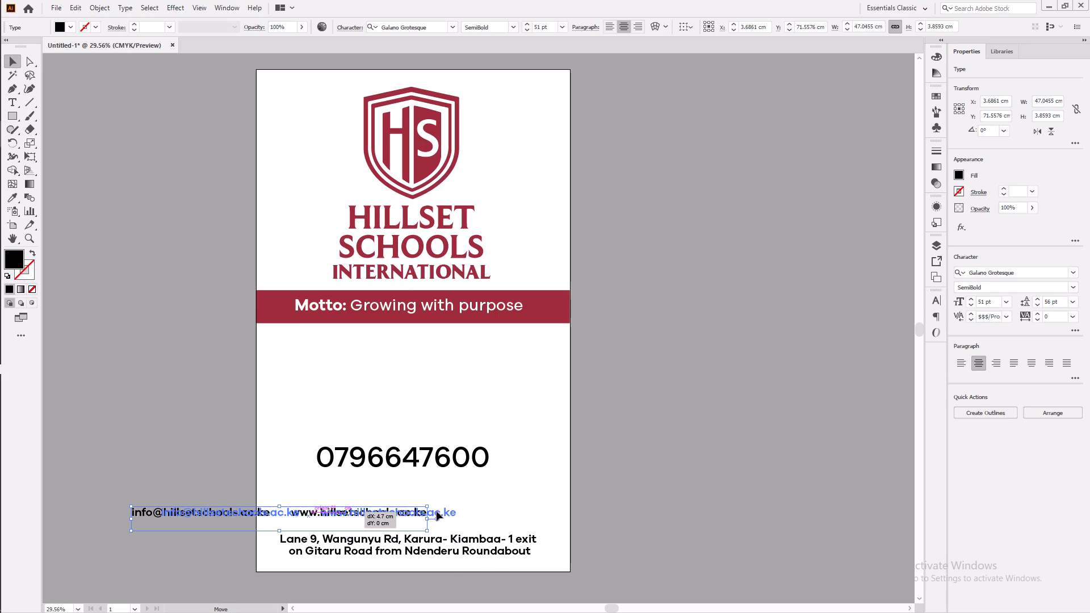
drag(437, 511, 443, 509)
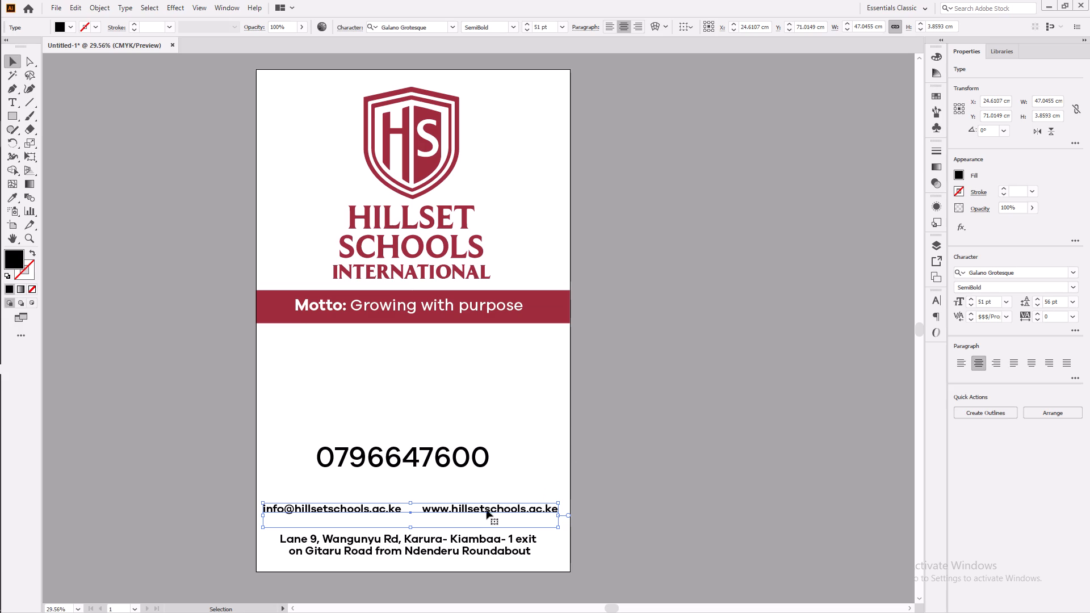
drag(487, 510, 494, 515)
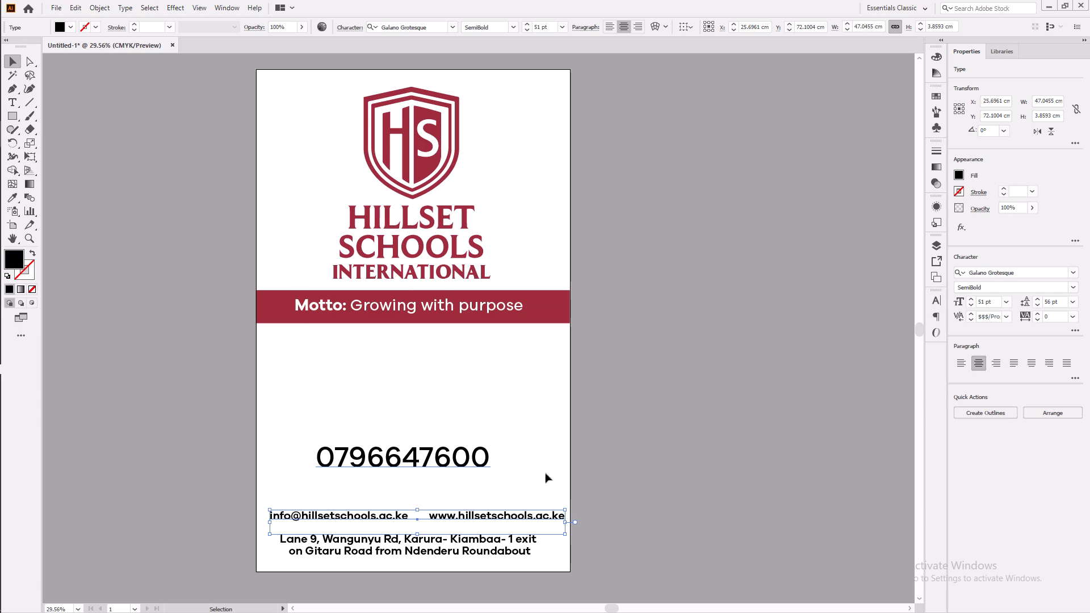
click(684, 493)
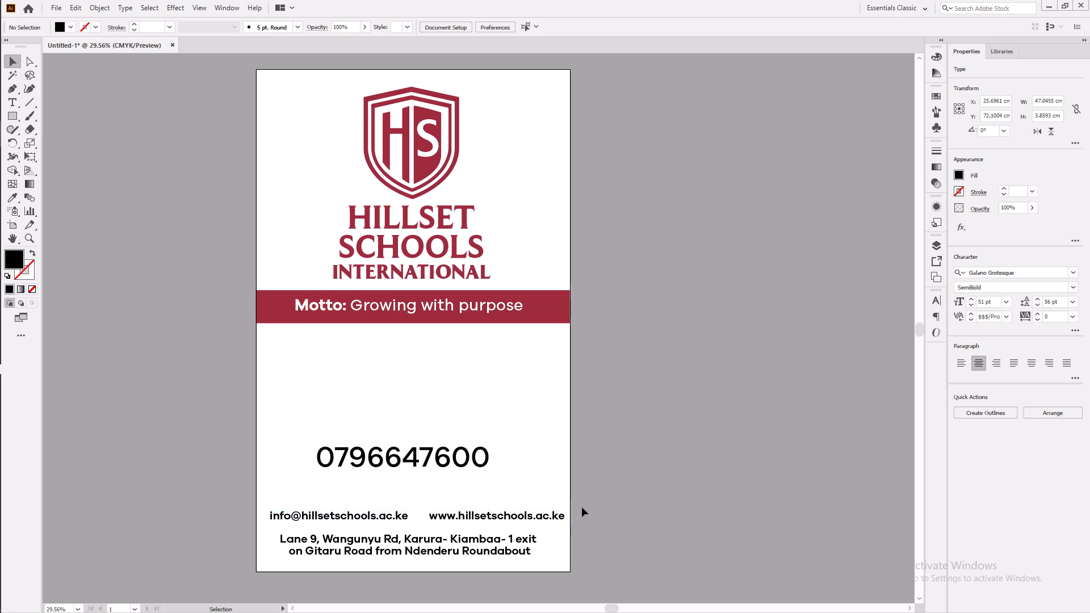
Nudge the address text about 0.42 cm up and to the right, closer to the email and website line.
click(466, 551)
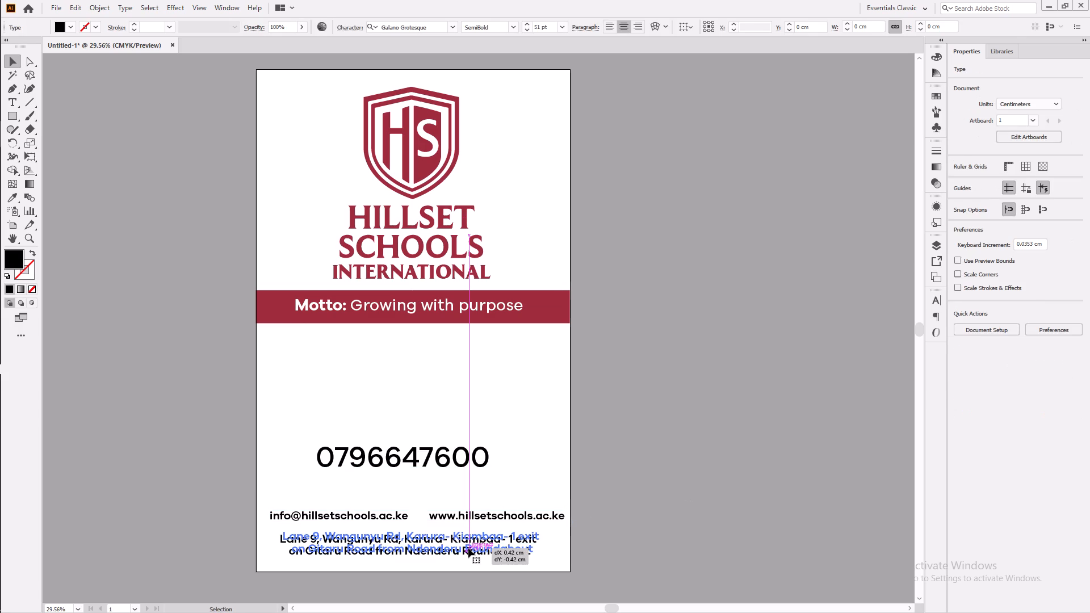
Duplicate the maroon motto band straight down over the email and website line, at about Y 72 cm.
click(554, 313)
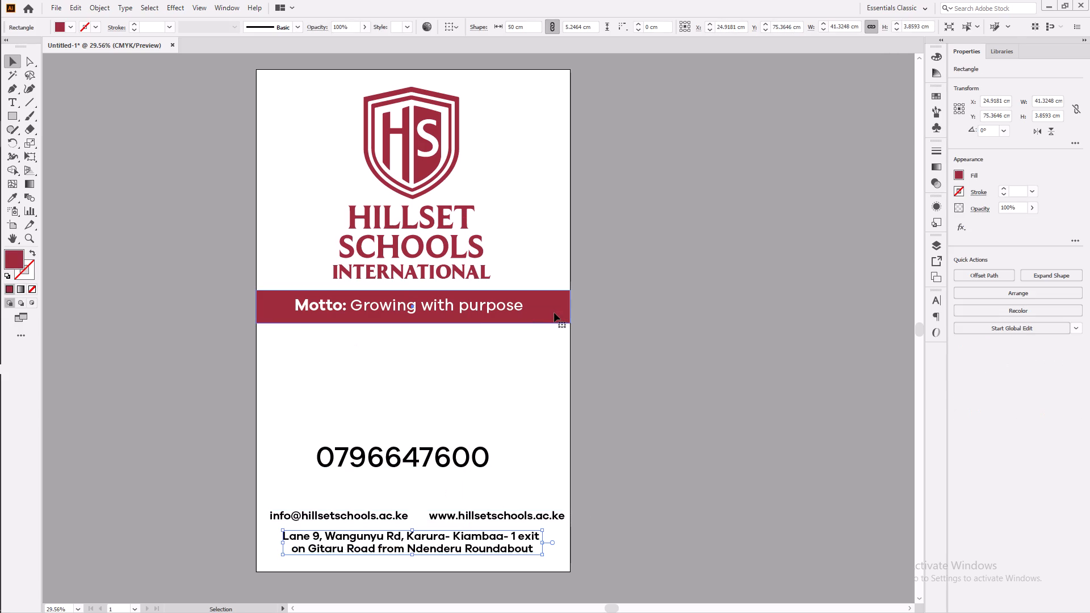
alt+drag(554, 313, 547, 536)
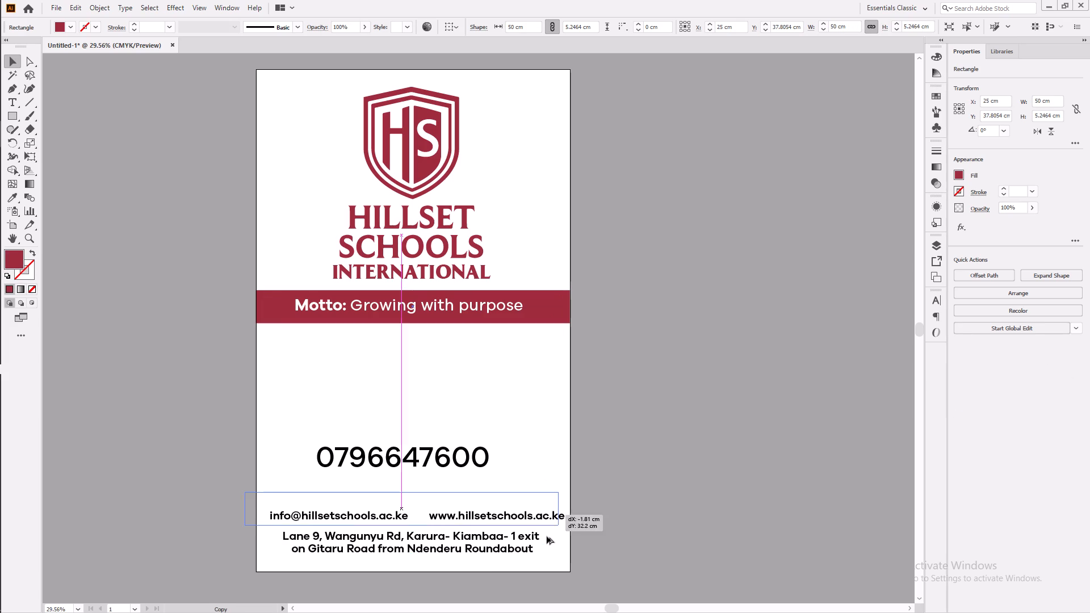
alt+drag(547, 536, 552, 532)
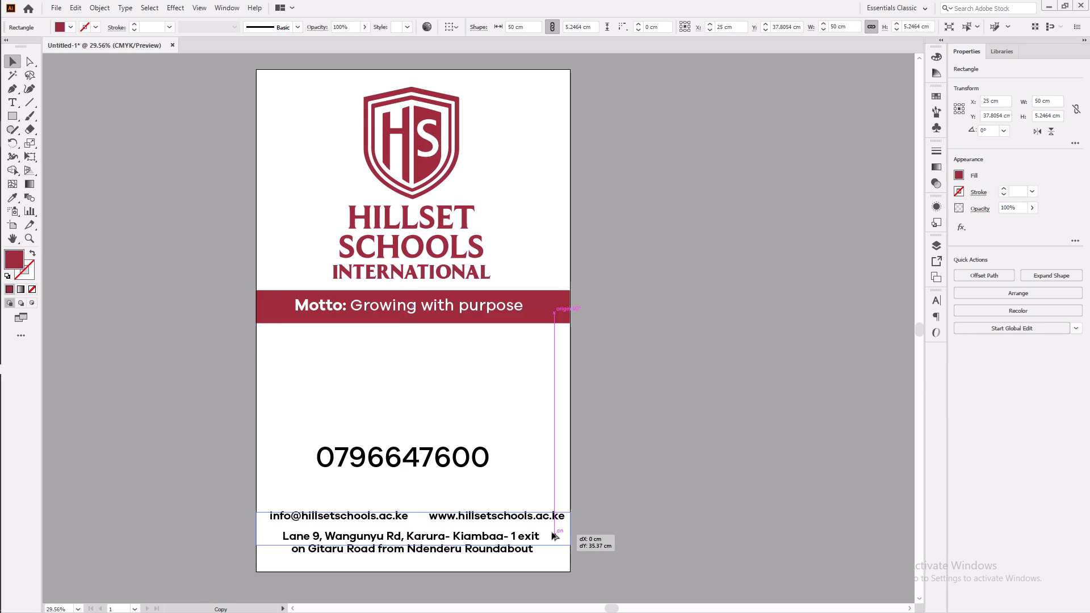
alt+drag(552, 532, 552, 527)
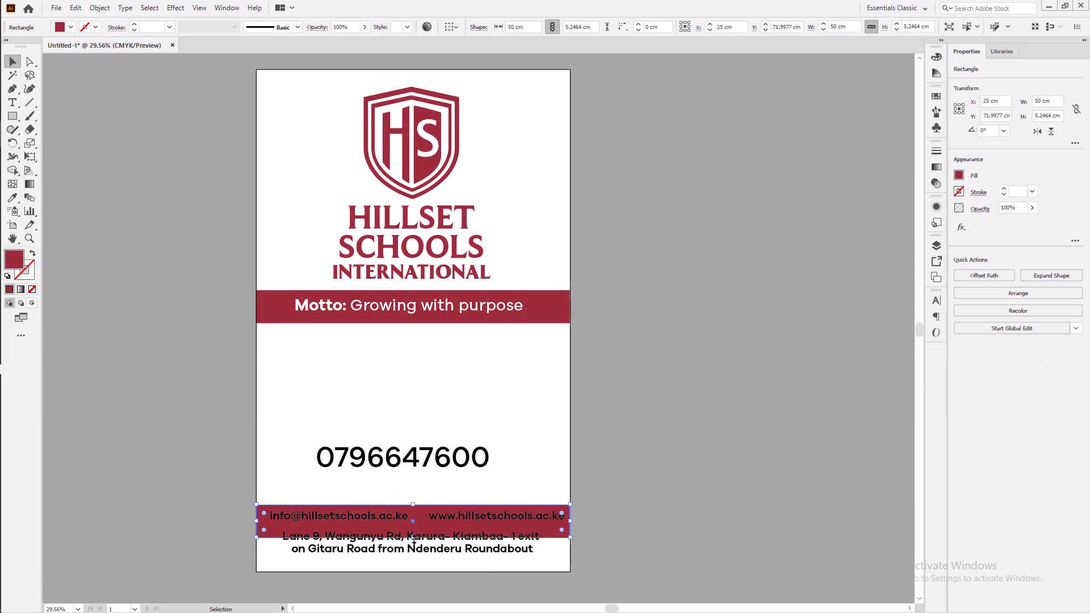
Extend the maroon footer band down to the poster's bottom edge, making it about 10.63 cm high.
drag(413, 538, 408, 572)
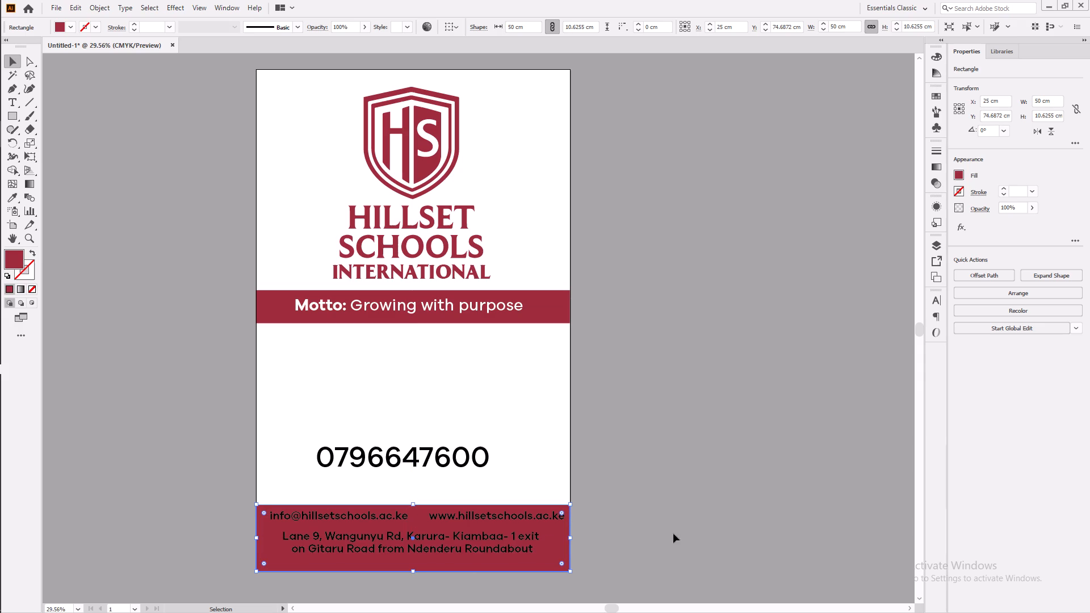
click(703, 480)
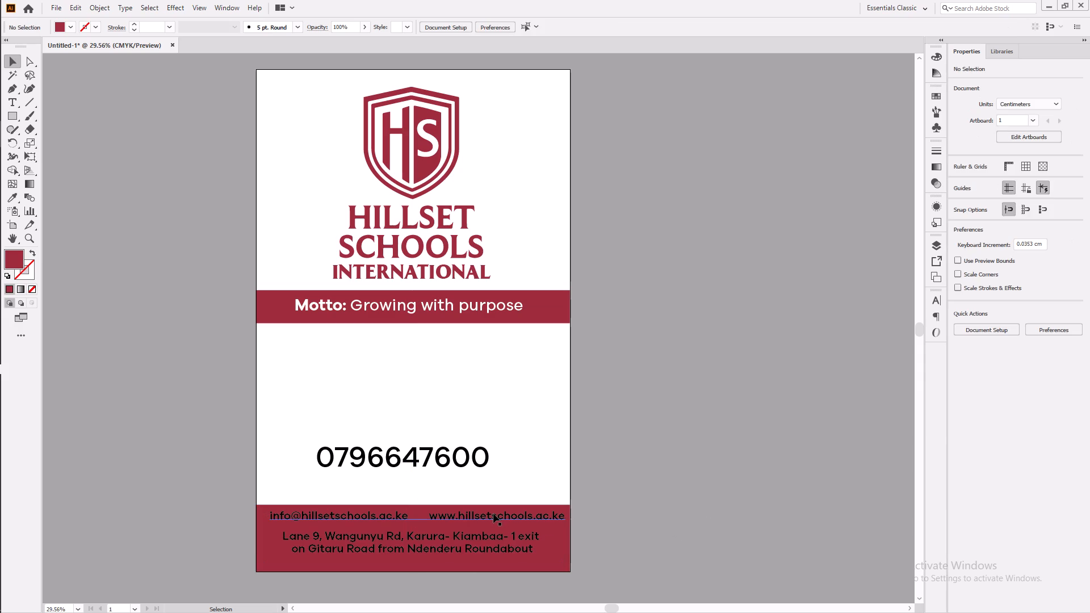
Recolour the email and website line and the address text white by sampling the poster background with the Eyedropper.
click(493, 514)
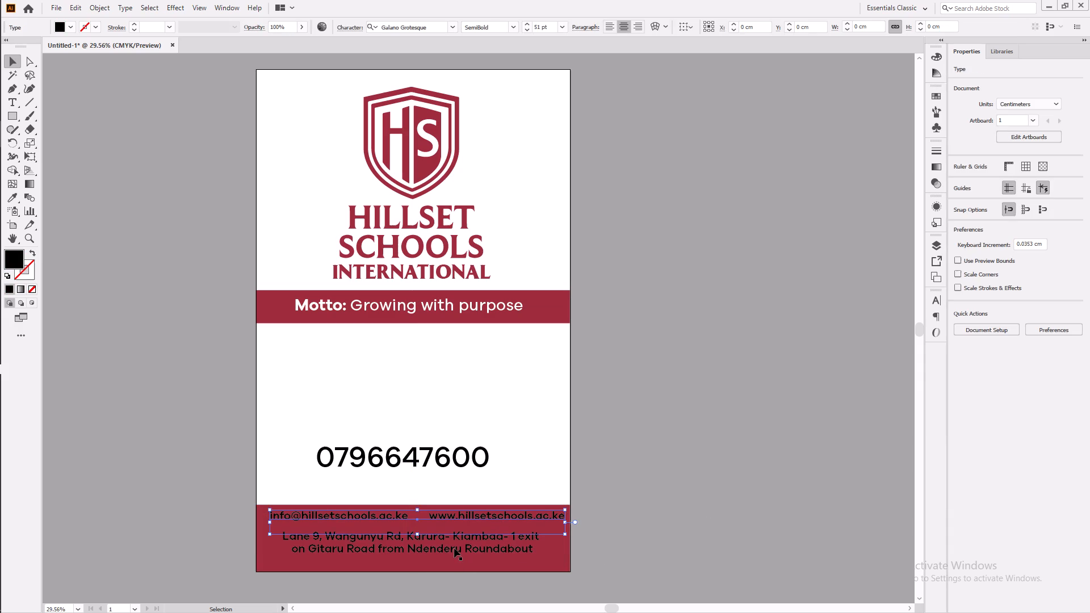
shift+click(455, 547)
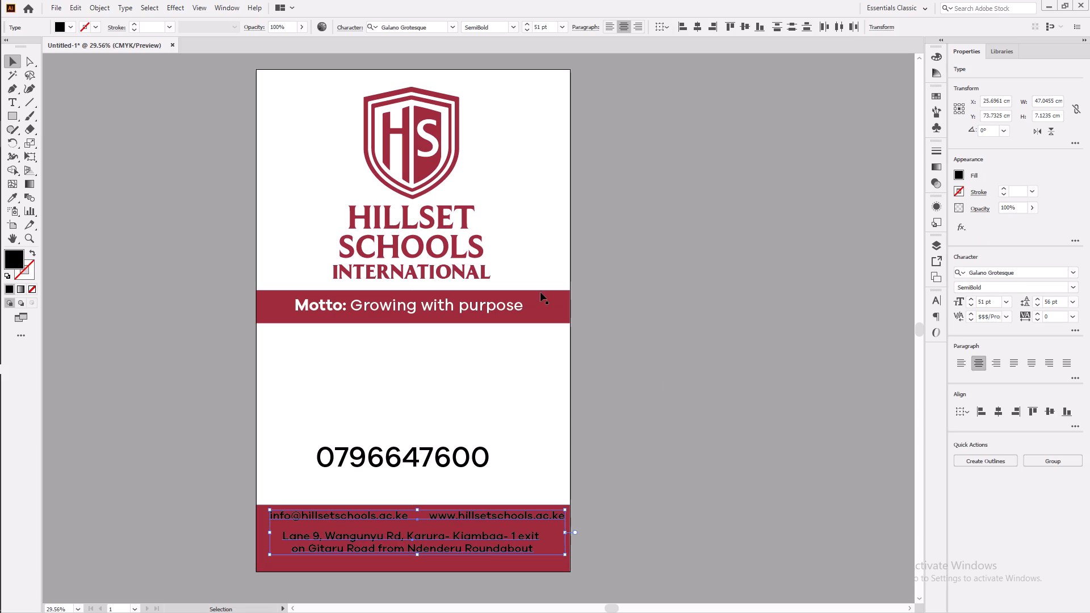
click(16, 198)
click(366, 393)
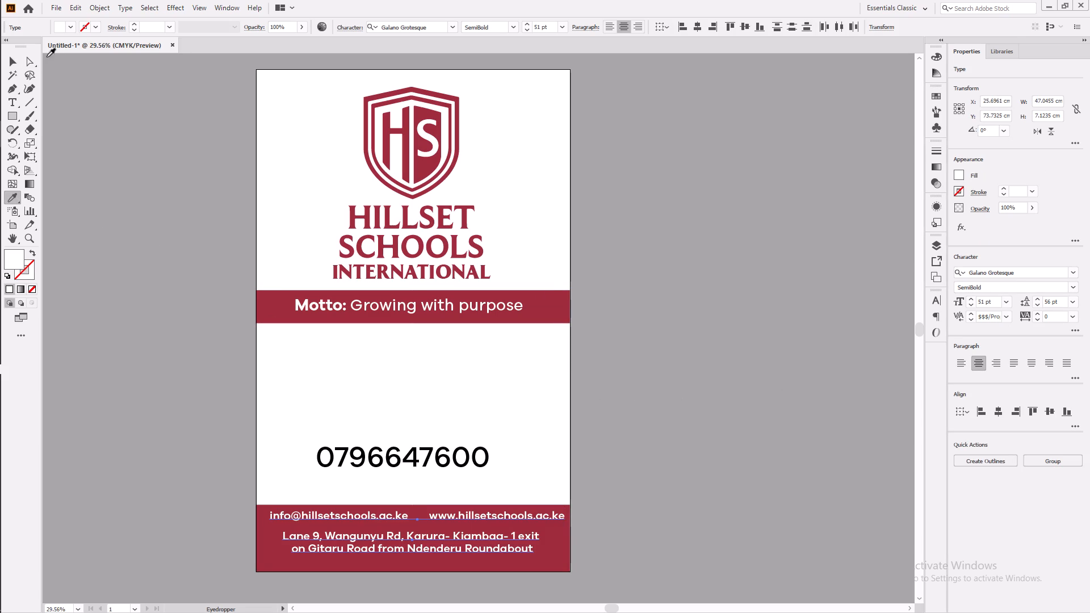
click(10, 60)
click(757, 522)
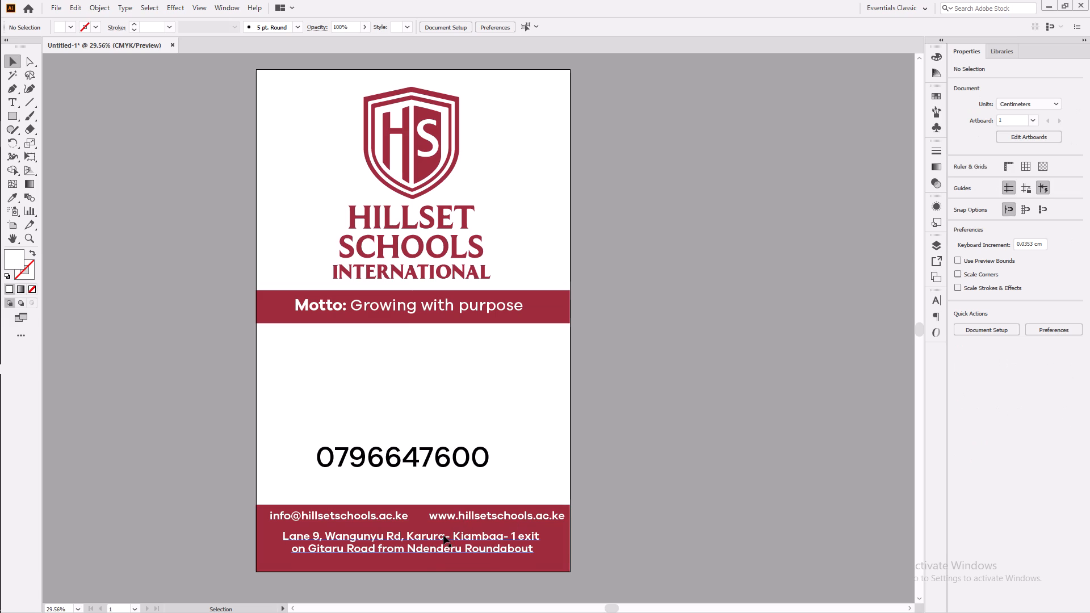
Move the address text slightly down within the footer band, to about Y 76.1 cm.
drag(443, 535, 442, 541)
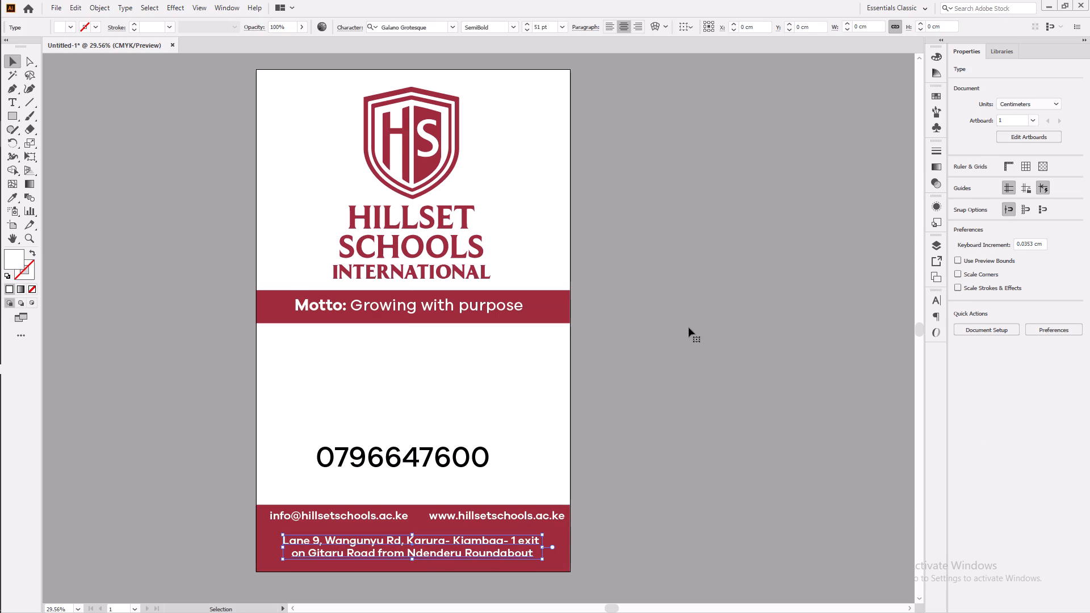
Search the fonts for "helvet" and set the address text in Helvetica Now Display Medium.
click(1034, 277)
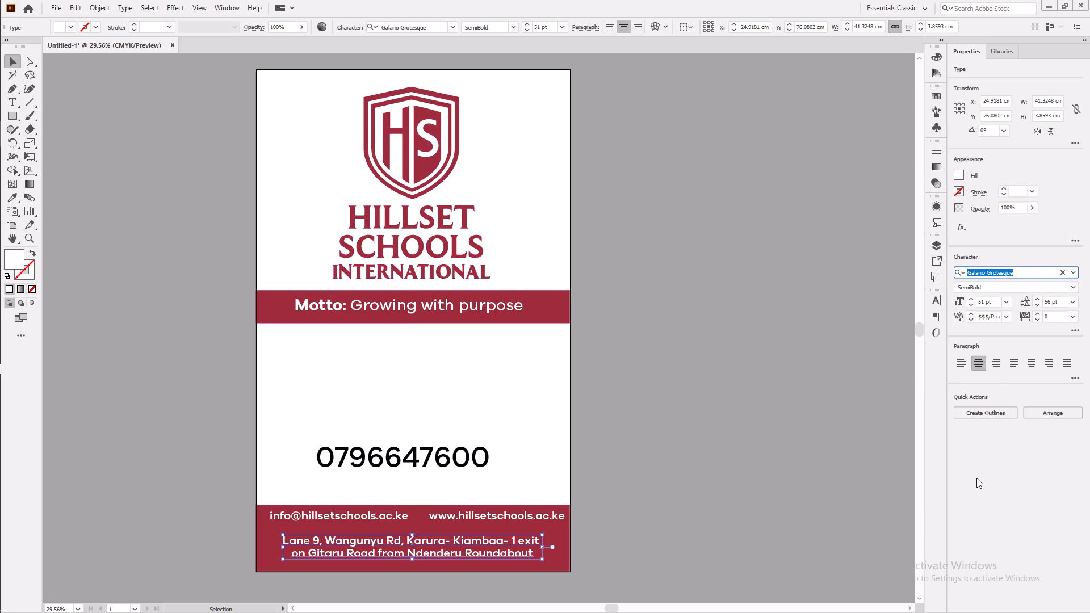
text(helvw)
key(BackSpace)
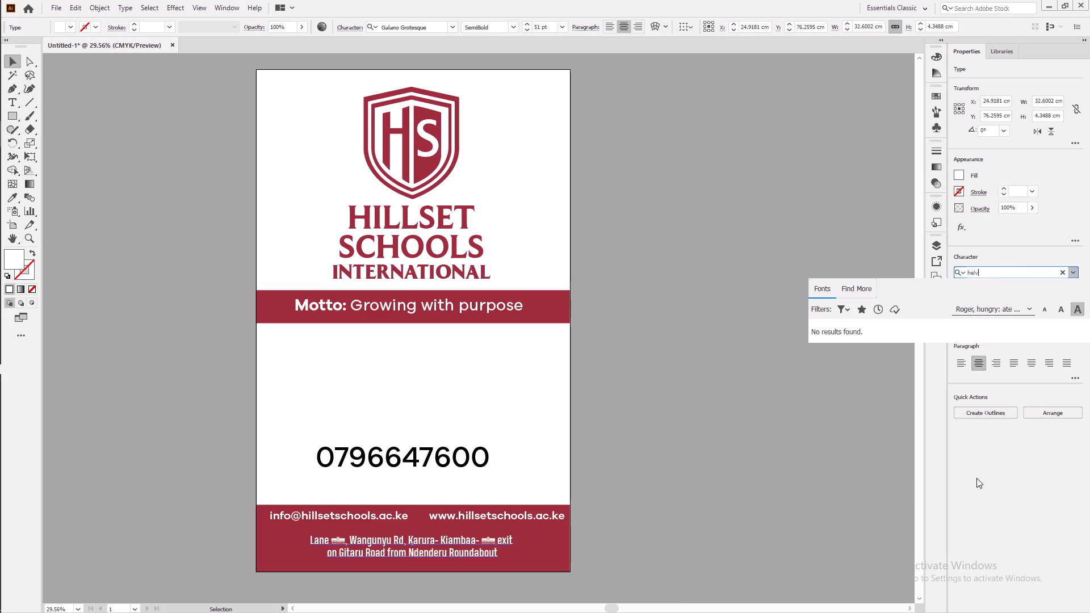
text(et)
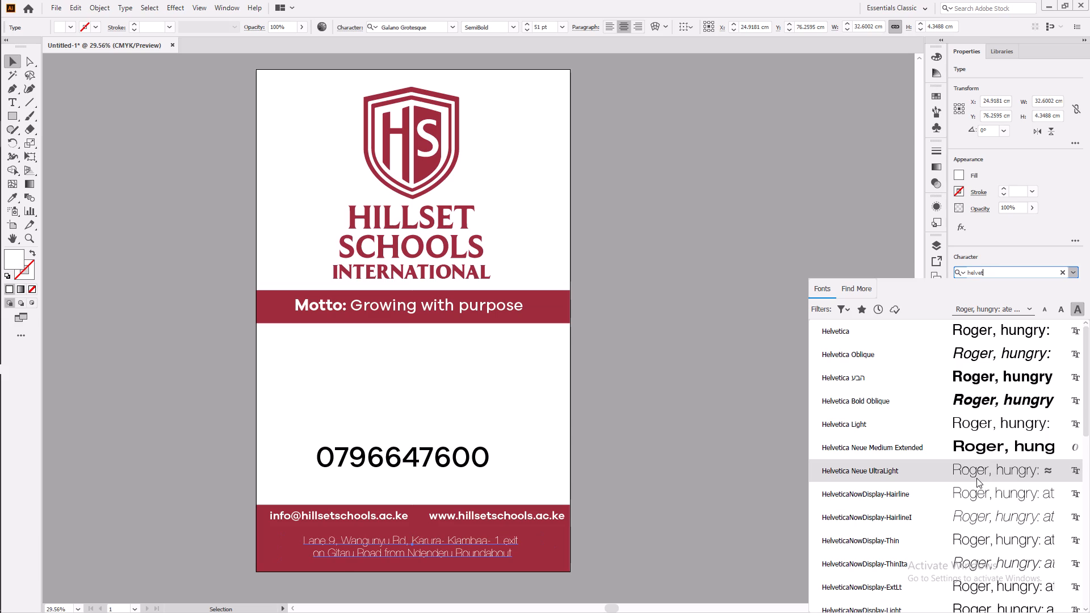
scroll(978, 513, down, 2)
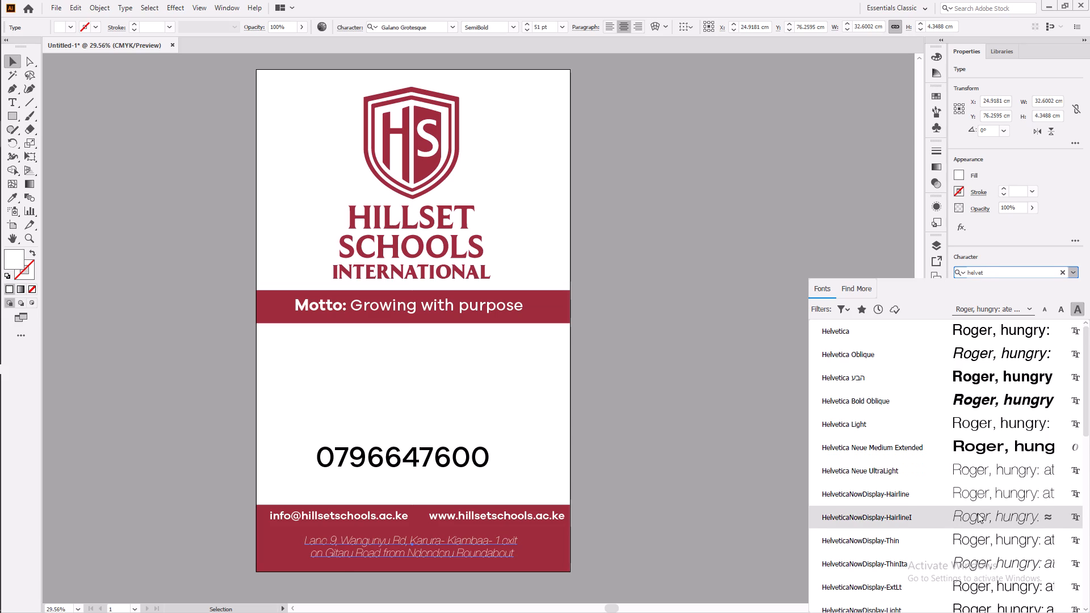
scroll(978, 513, down, 1)
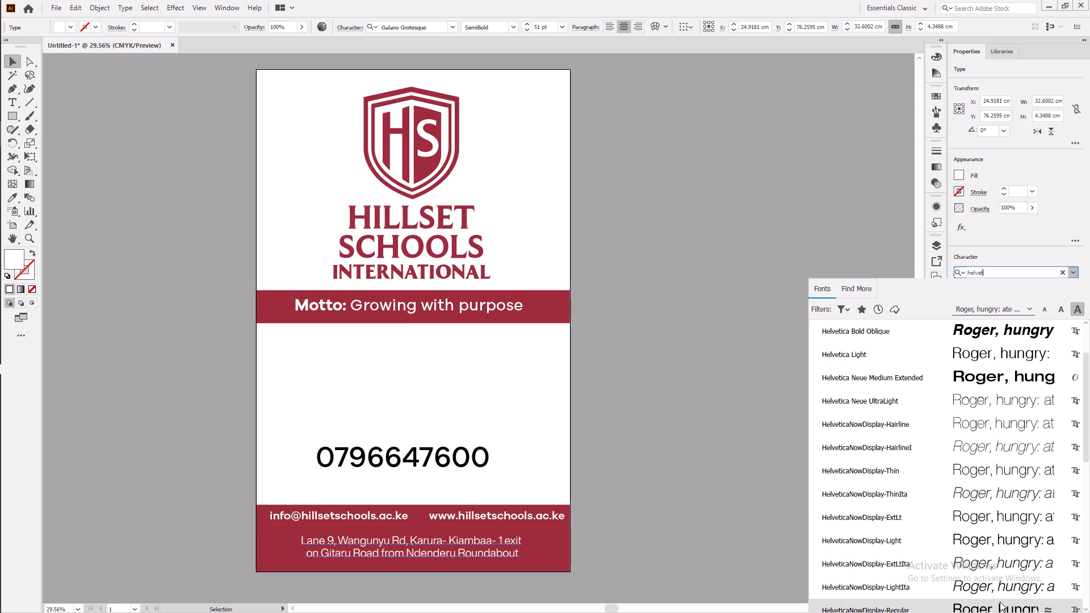
scroll(1000, 602, down, 5)
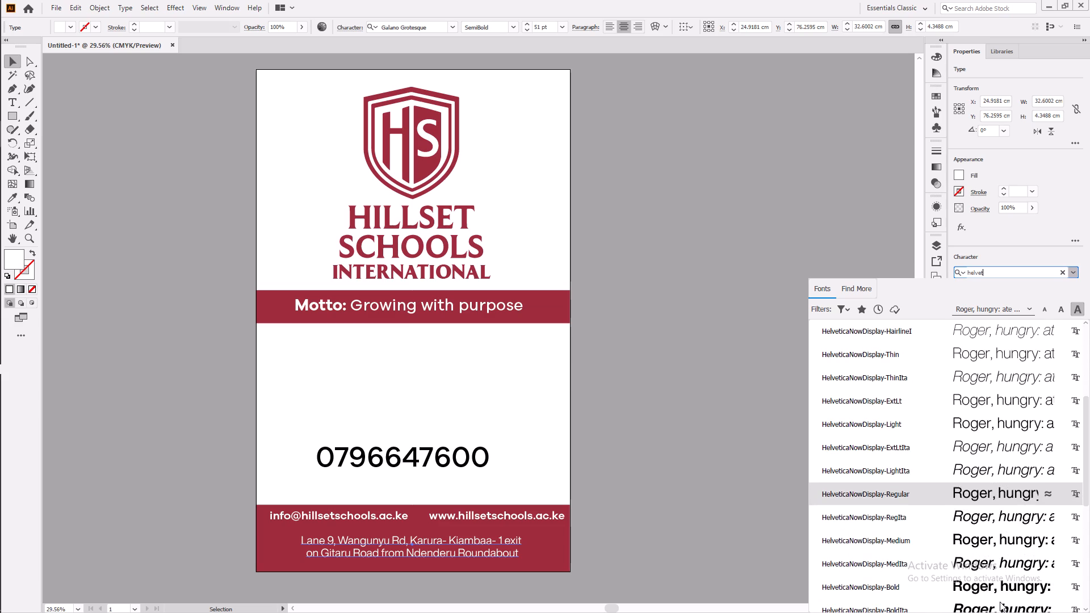
click(993, 540)
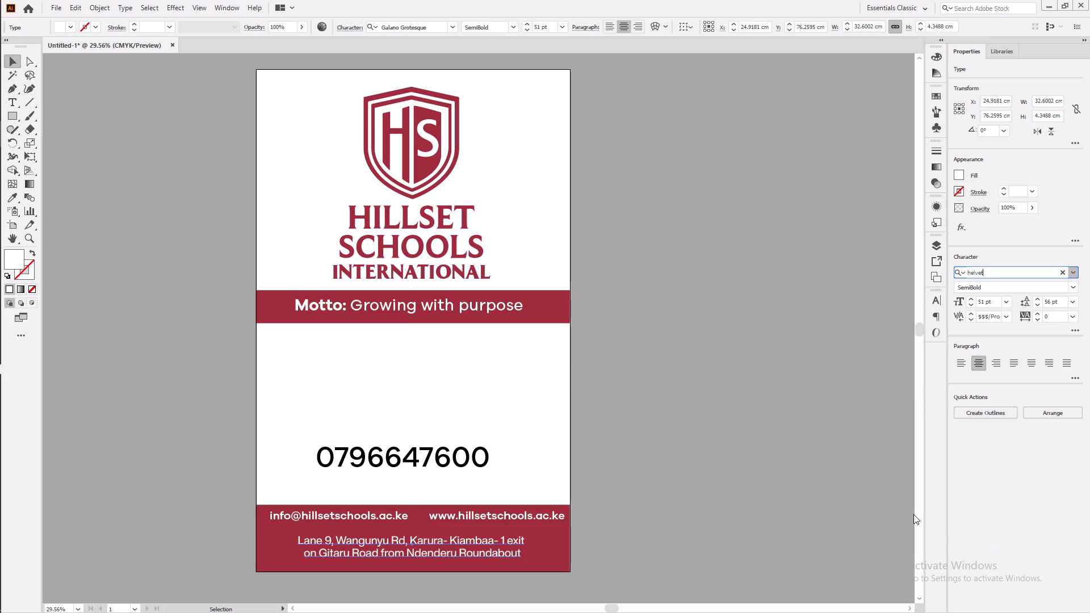
Set the email and website line in Helvetica Now Display Medium.
click(366, 516)
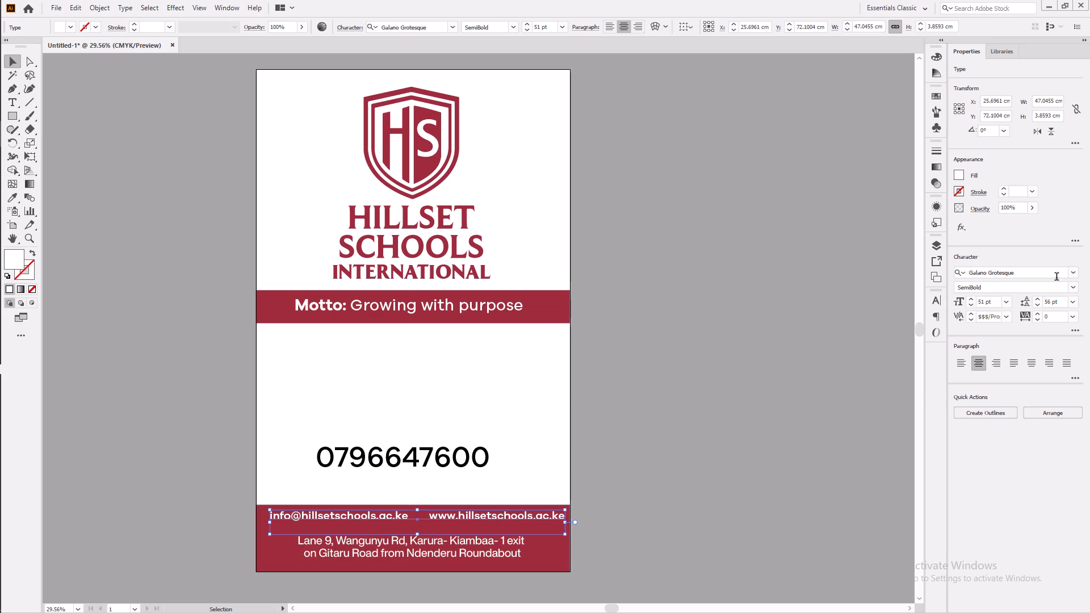
click(1074, 276)
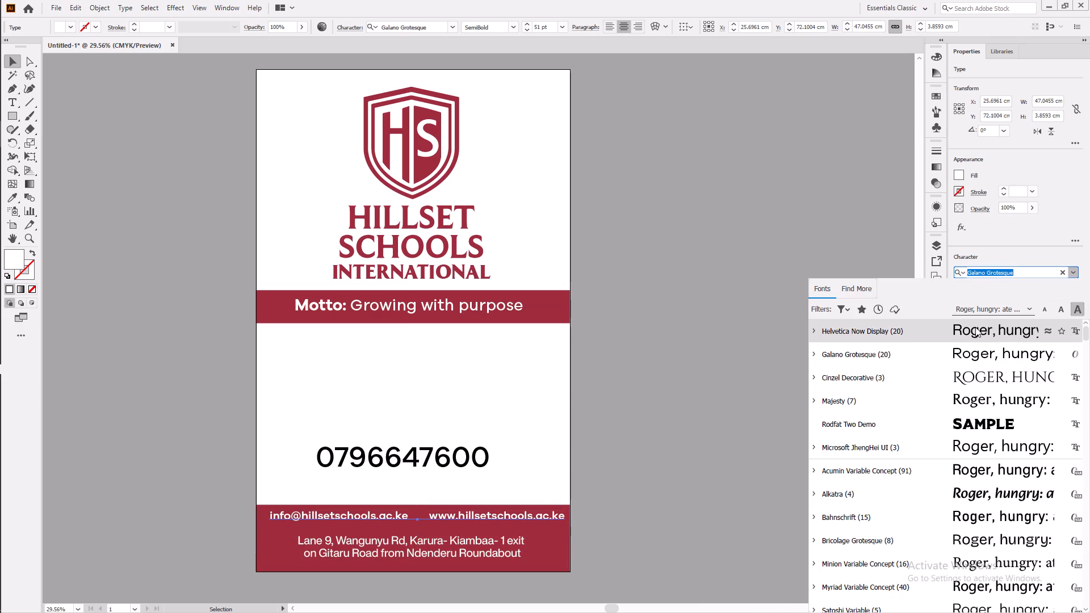
click(975, 328)
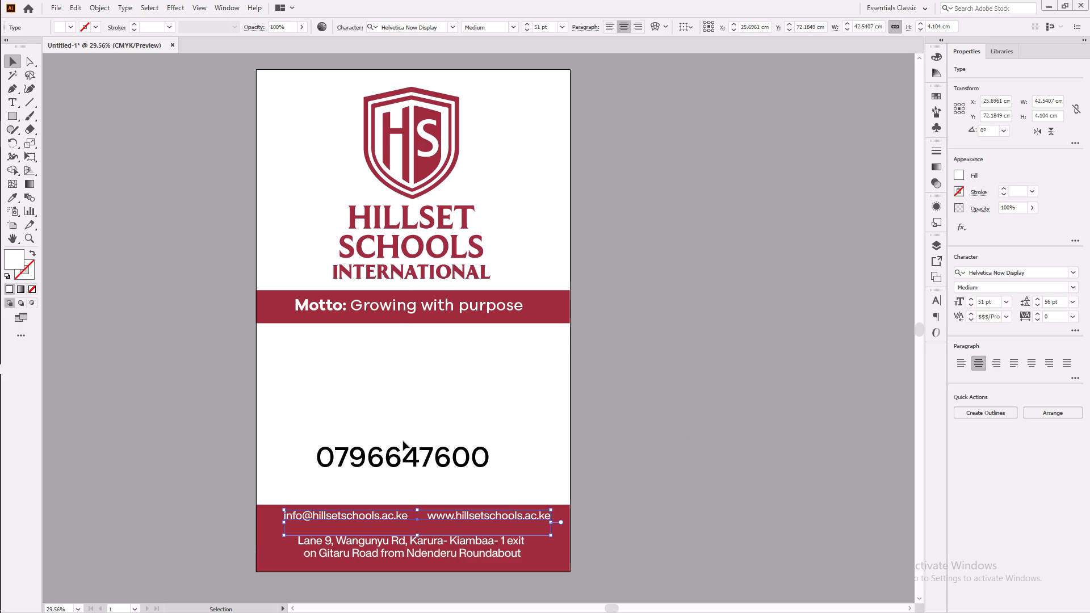
Set the large phone number in Helvetica Now Display Medium.
click(413, 455)
click(1075, 277)
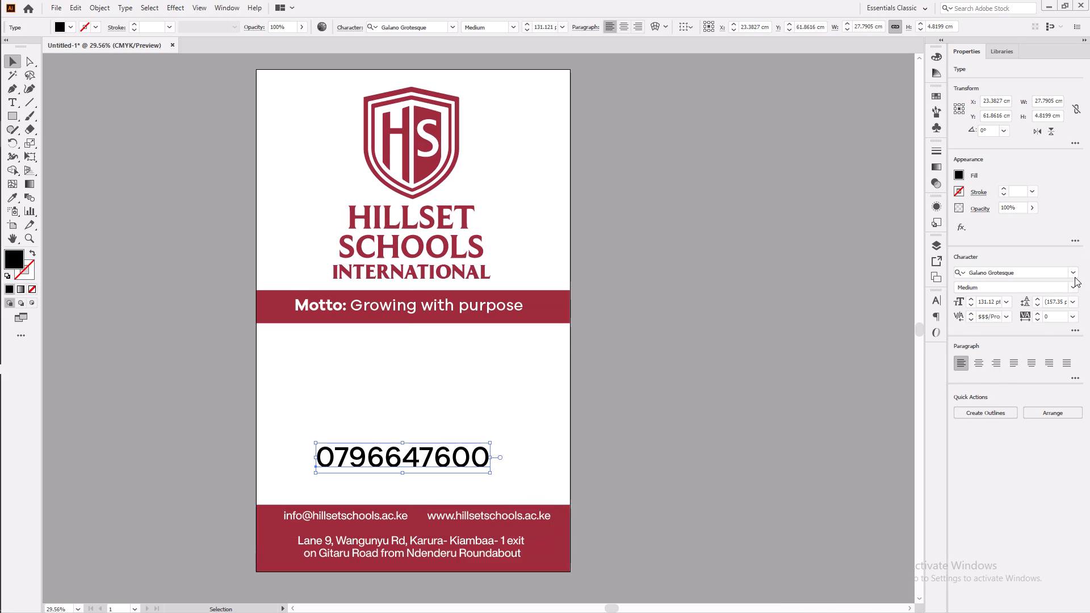
click(1032, 335)
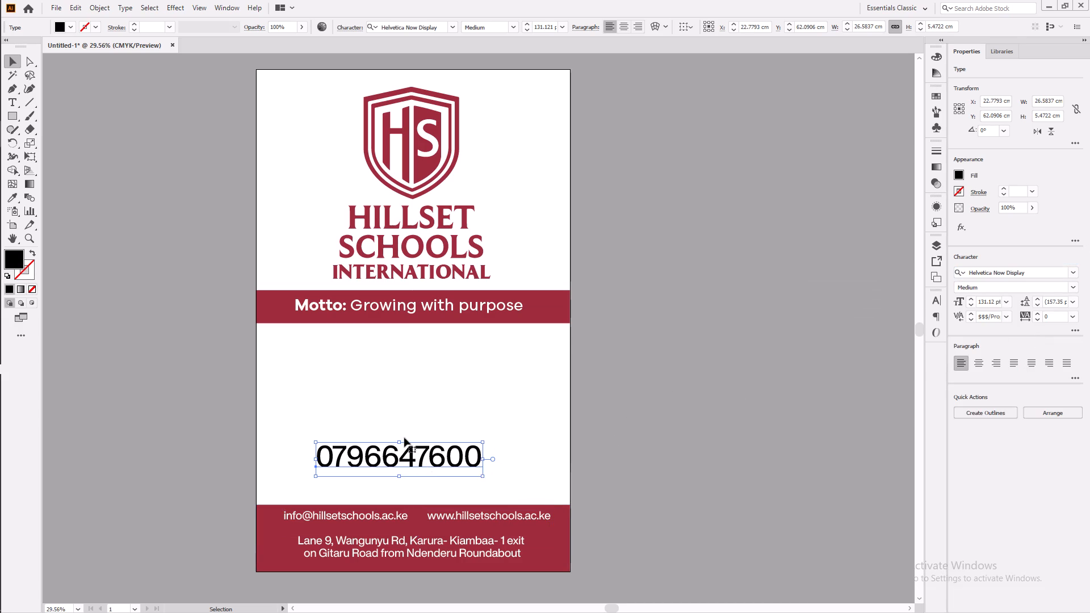
Insert spaces in the phone number after its fourth and seventh digits to group it as four, three and three.
click(7, 101)
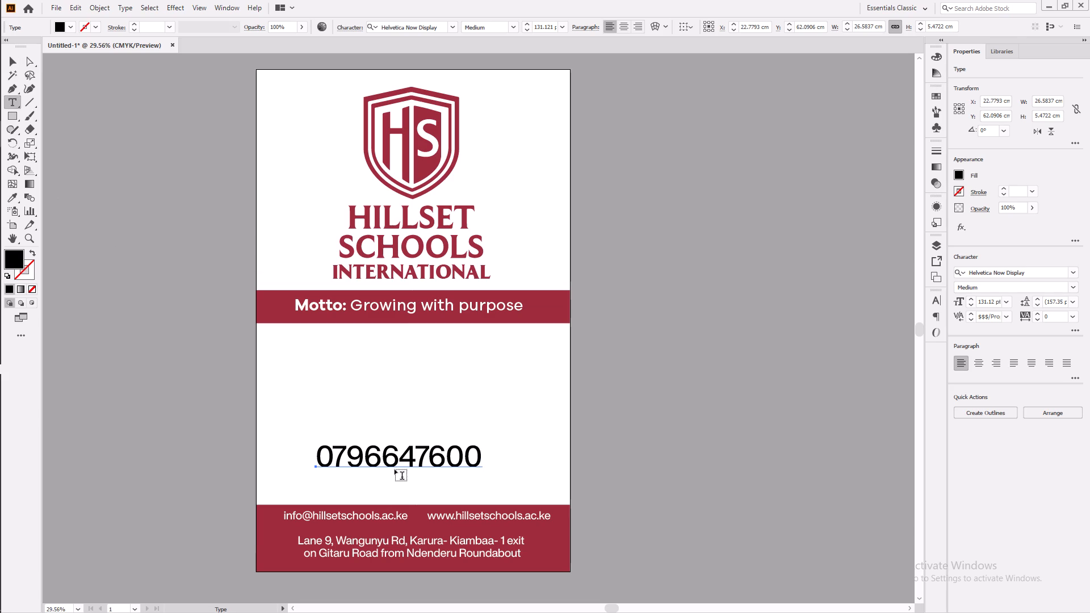
click(383, 456)
key(space)
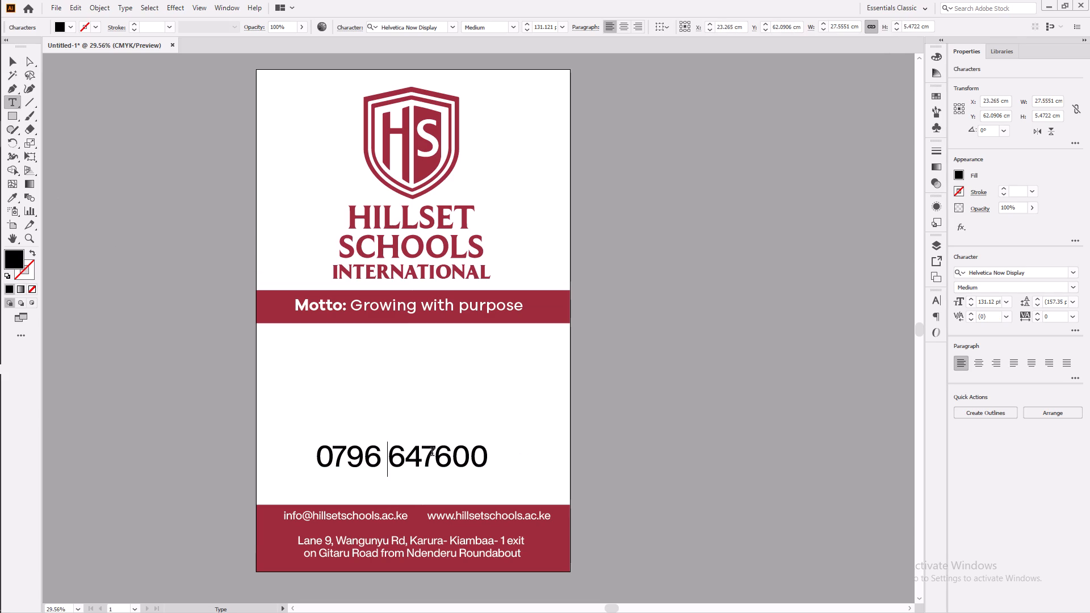
click(433, 453)
key(space)
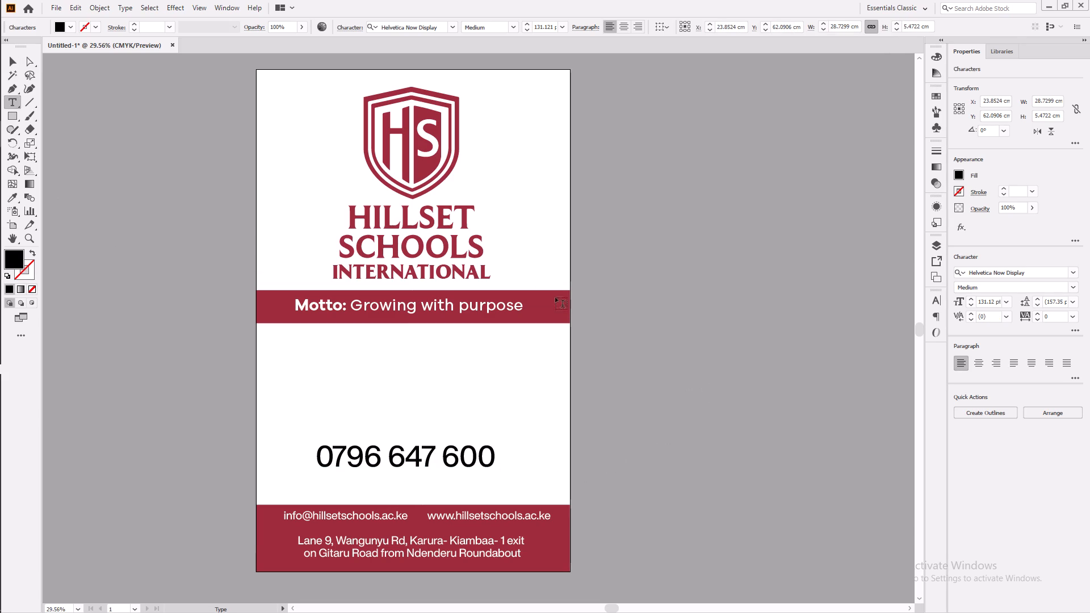
click(12, 61)
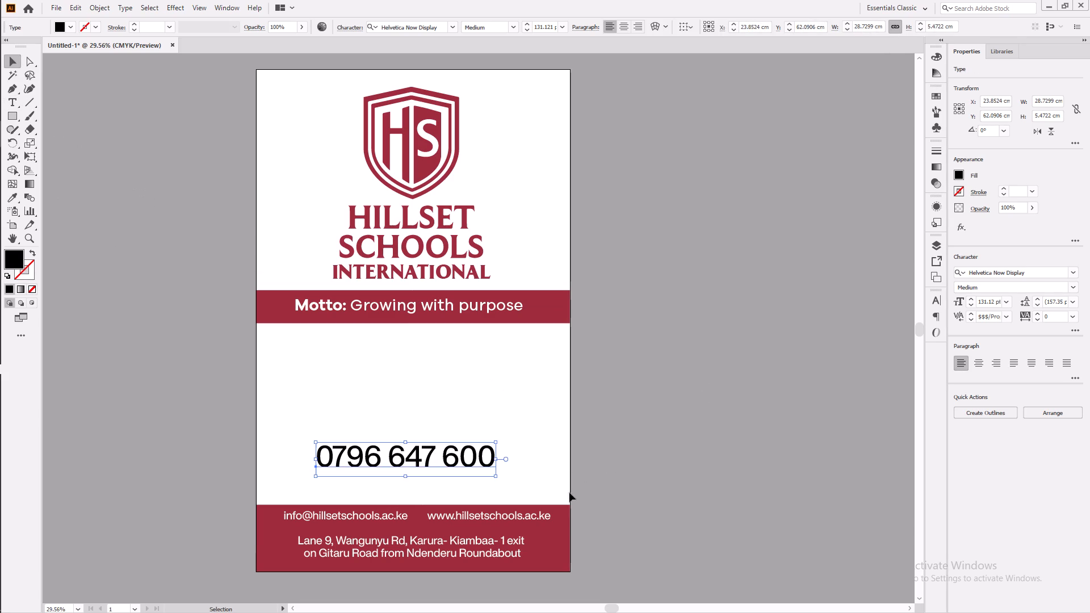
Move the phone number down to just above the footer band, at about X 24.8 cm, Y 67.1 cm.
drag(425, 460, 435, 481)
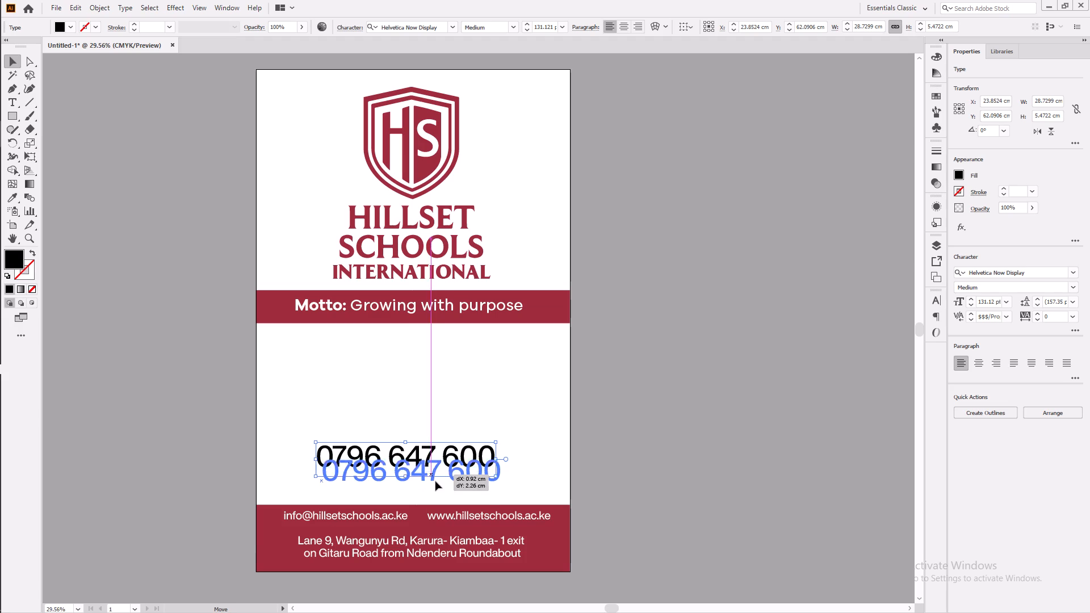
drag(435, 481, 432, 492)
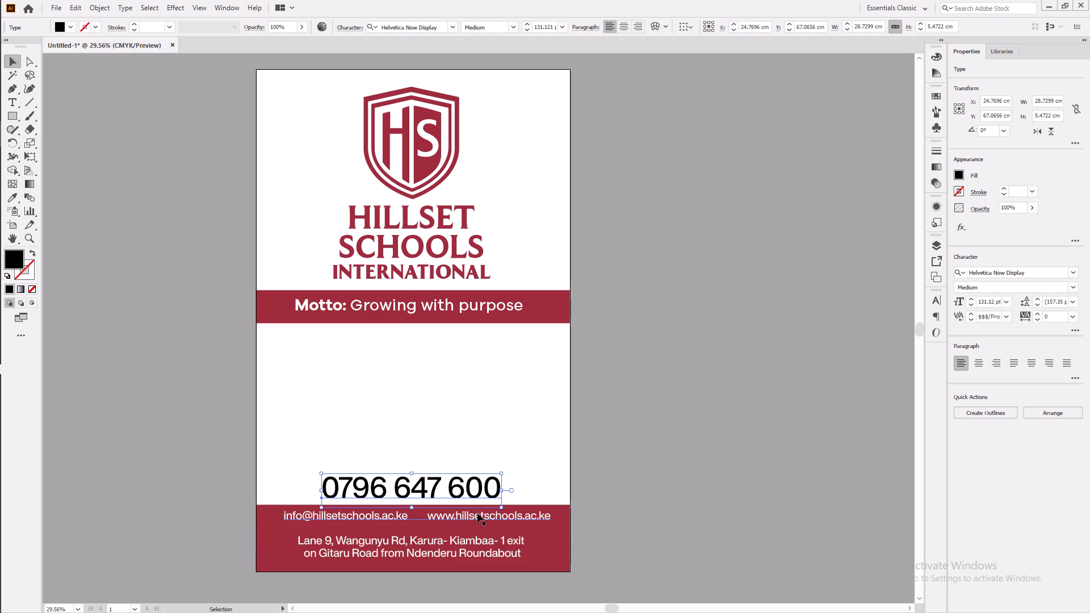
Move the email and website line straight down closer to the address, to about Y 73.2 cm.
drag(477, 513, 477, 521)
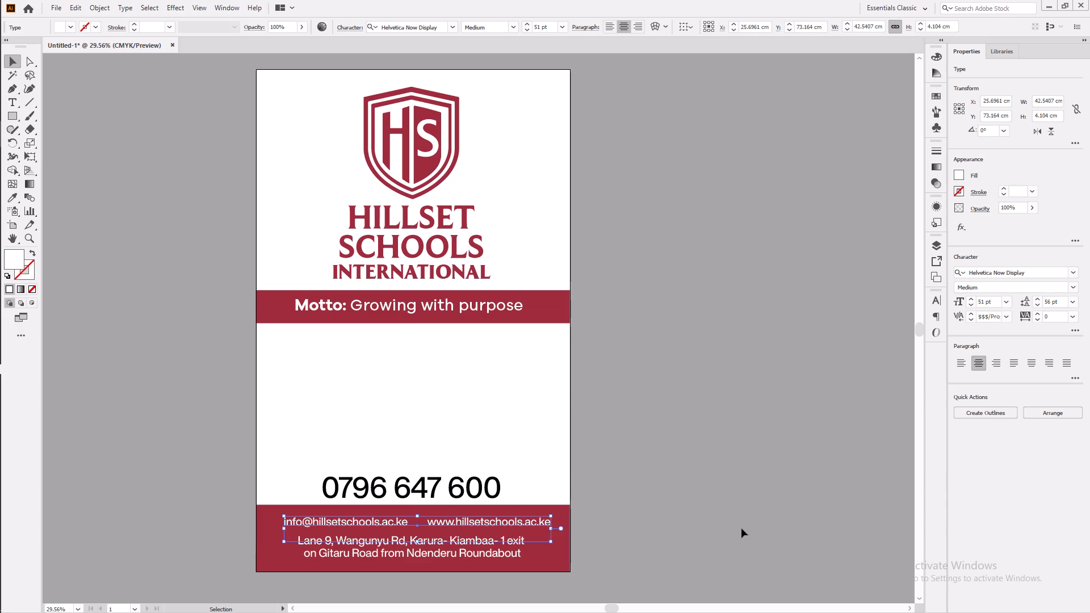
Lower the footer band's top edge to just above the address text, making the band about 6.32 cm high.
click(566, 511)
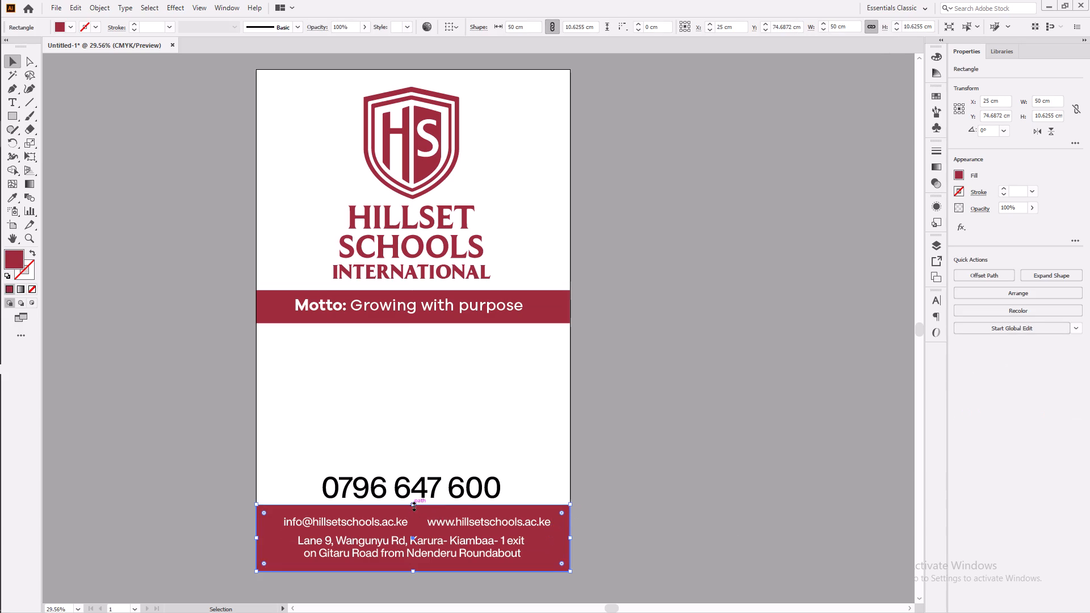
drag(413, 505, 412, 532)
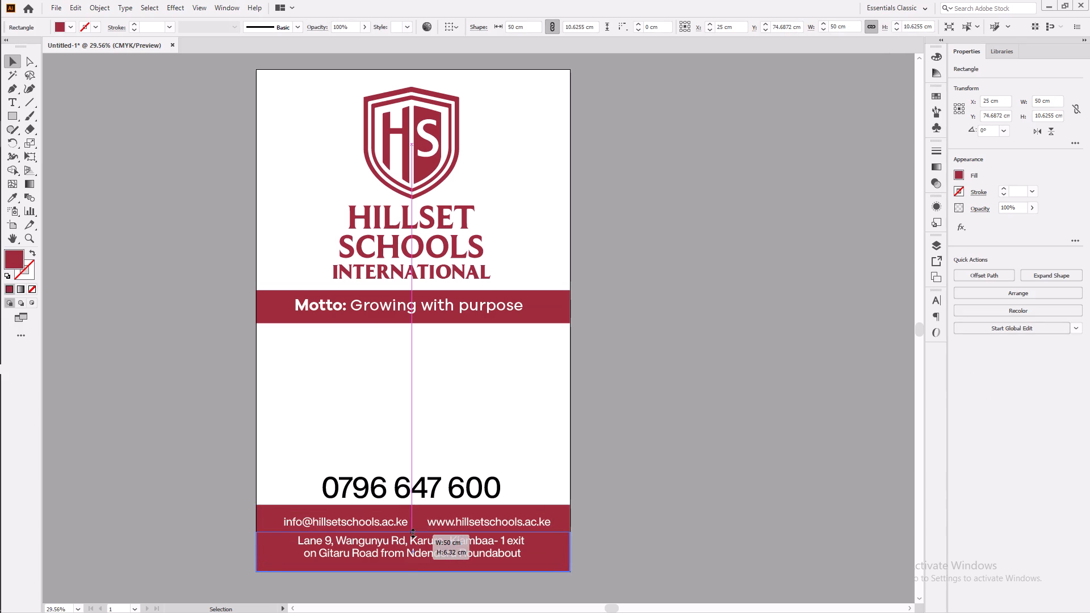
drag(412, 532, 410, 532)
Change the fill of the email and website line to black.
click(461, 524)
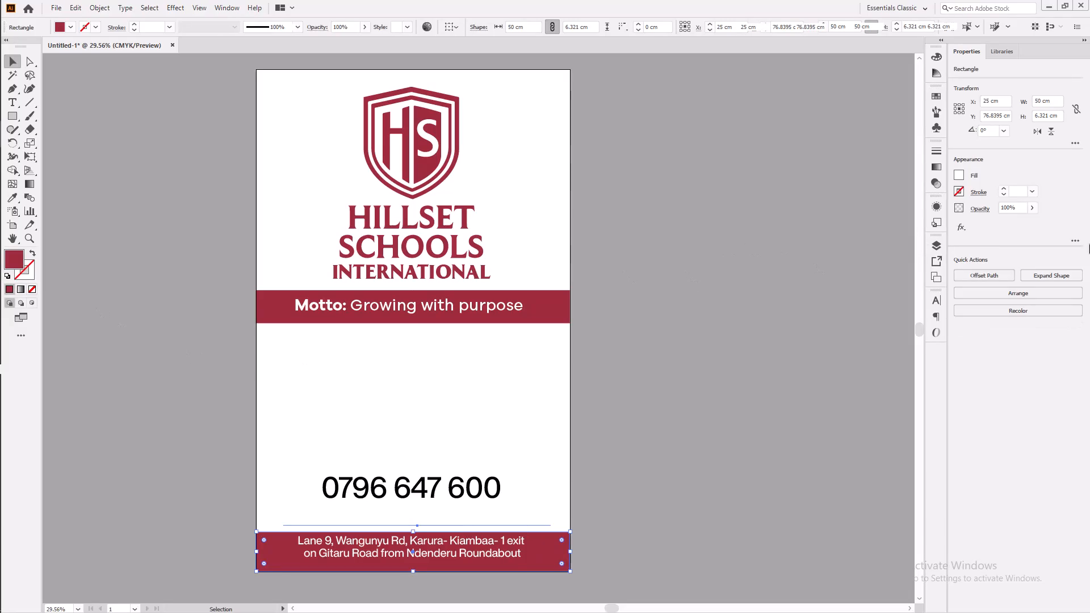
click(958, 177)
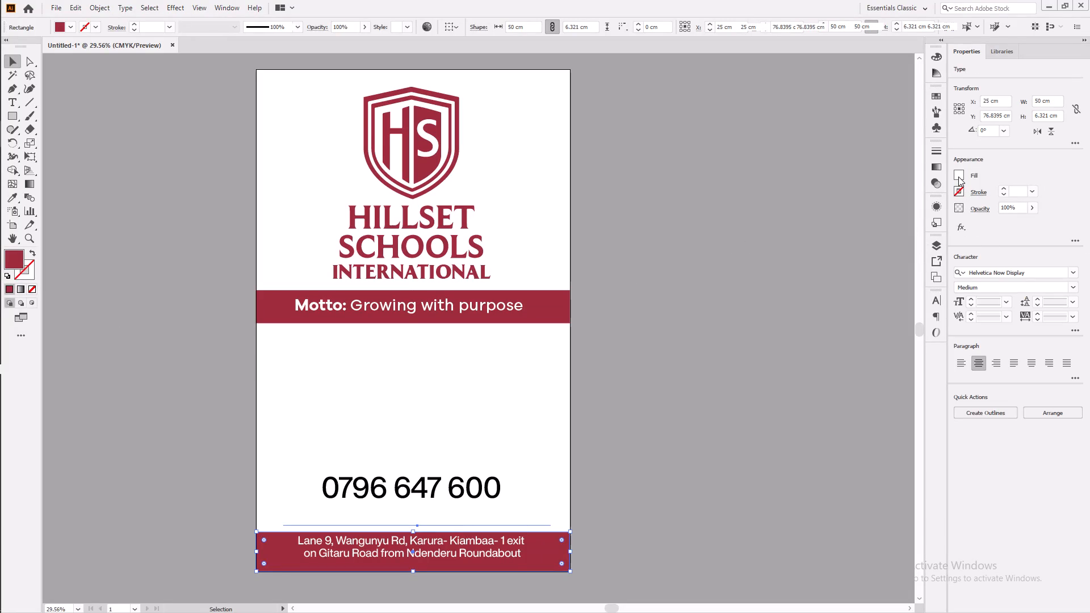
click(842, 249)
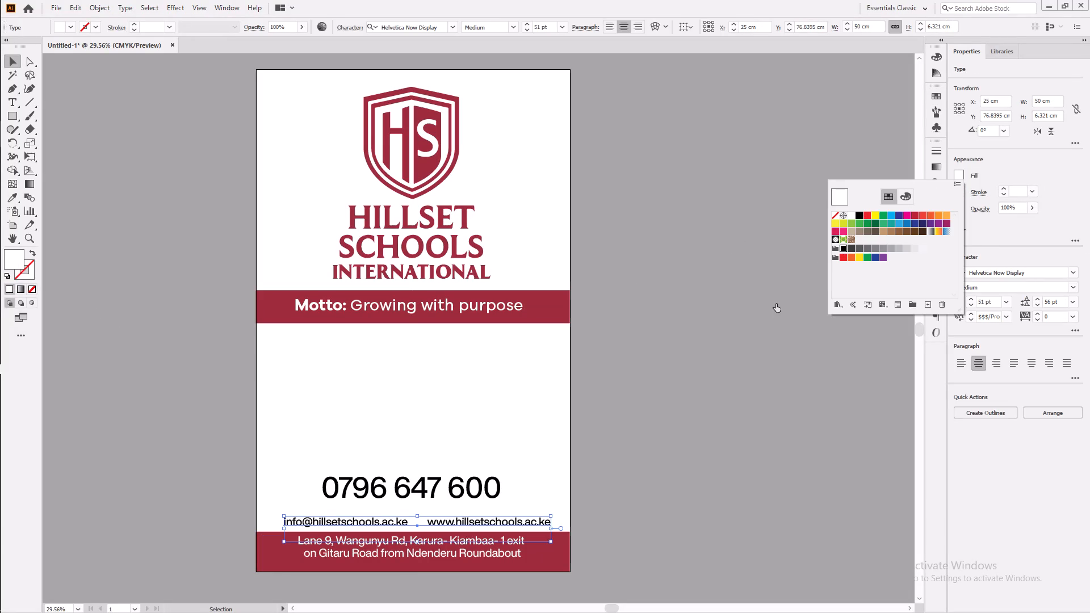
click(756, 343)
click(744, 416)
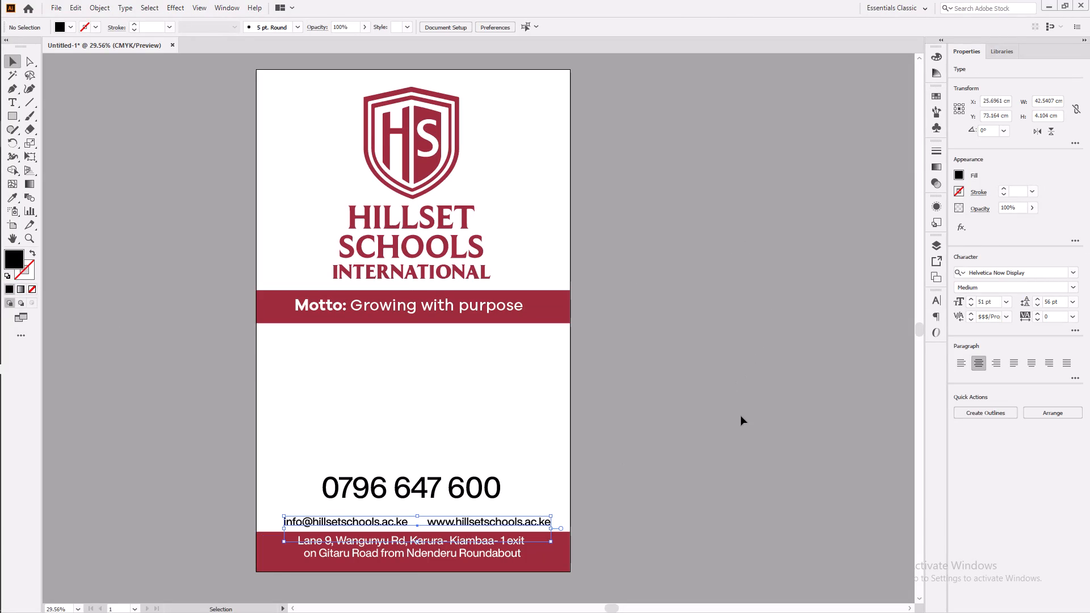
Nudge the email and website line straight up about 0.56 cm towards the phone number.
click(483, 523)
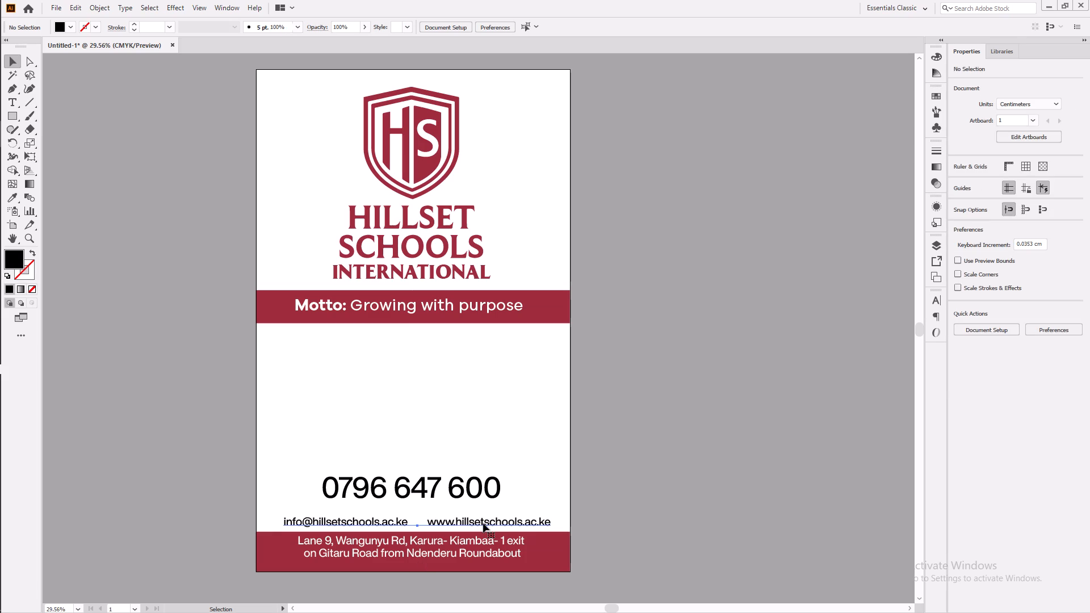
key(Up)
key(Up)
key(Up)
key(Up)
key(Up)
key(Up)
key(Up)
key(Up)
key(Up)
key(Up)
key(Up)
key(Up)
key(Up)
key(Up)
key(Up)
key(Up)
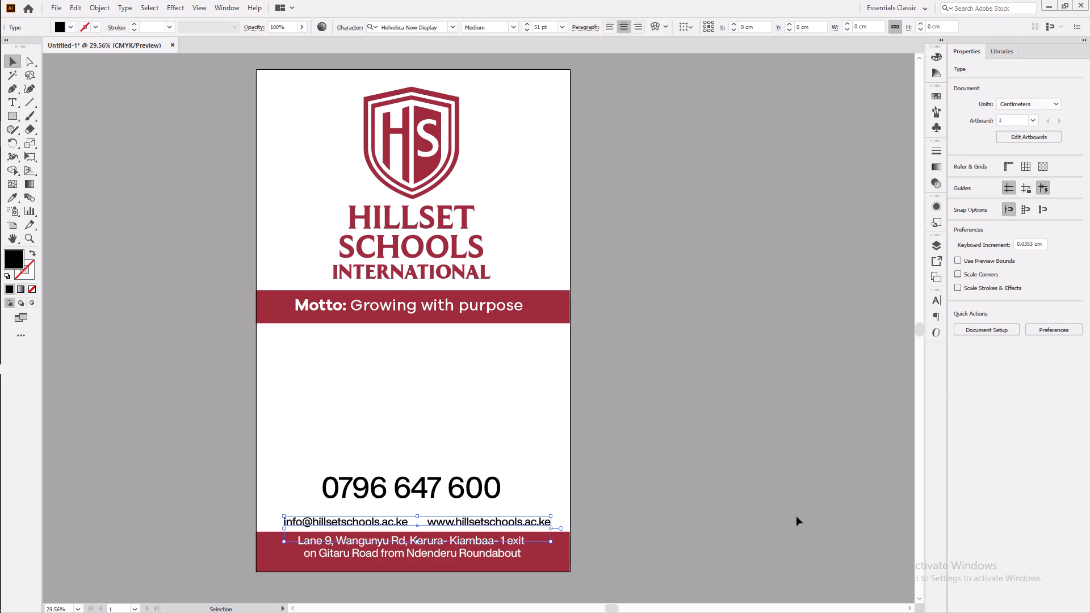
Nudge the email and website line straight up about 0.14 cm, to about Y 72.99 cm.
key(Up)
key(Up)
key(Up)
key(Up)
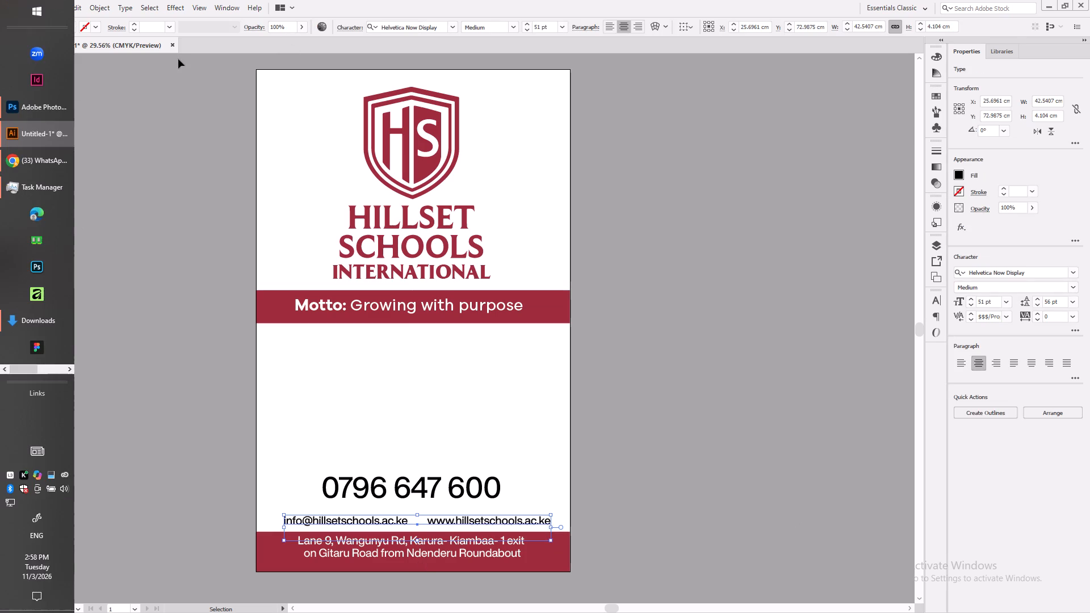
Widen the gap between the email address and the website by adding four spaces between them, and deselect the text.
click(14, 102)
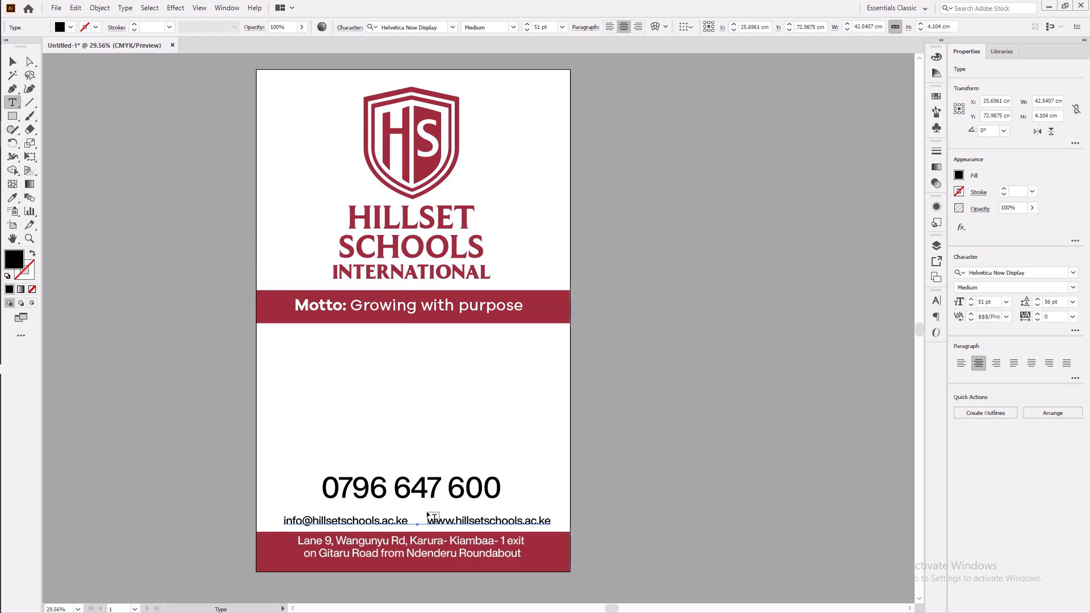
click(418, 521)
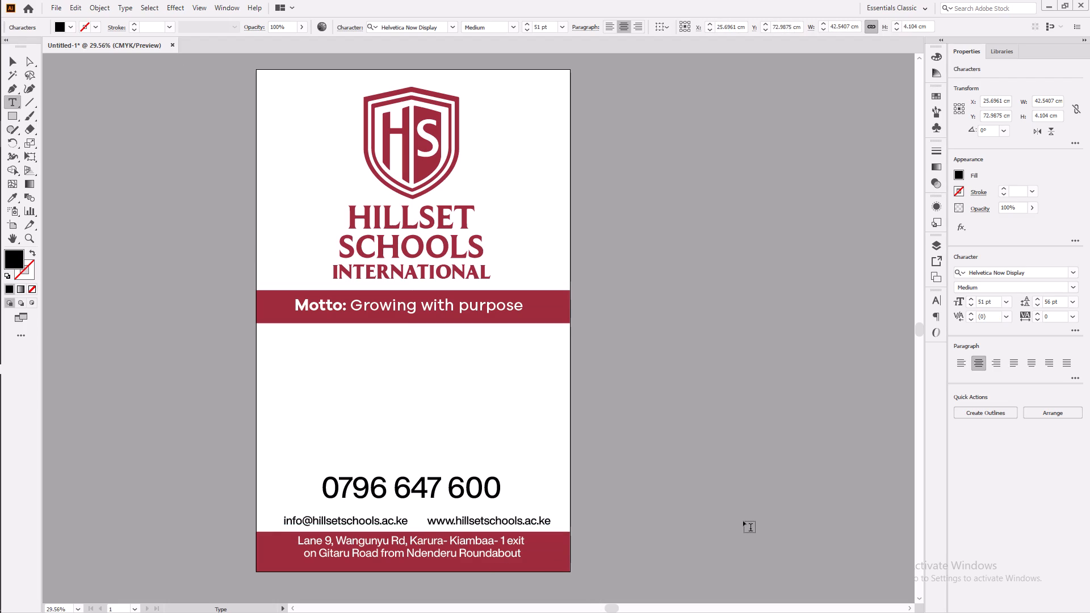
key(space)
key(space)
key(space)
key(space)
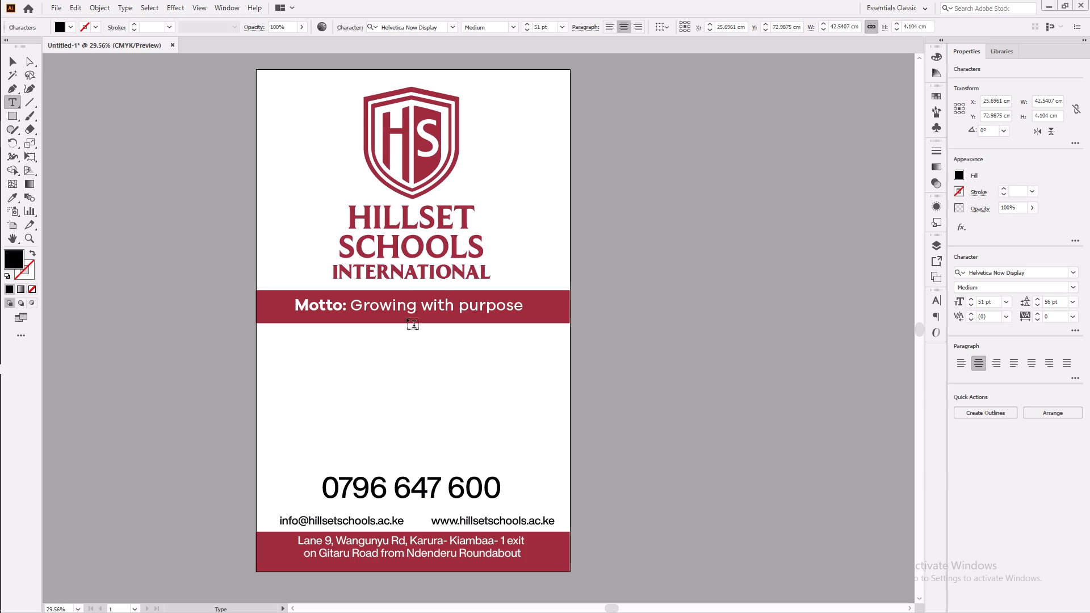
click(14, 60)
click(743, 452)
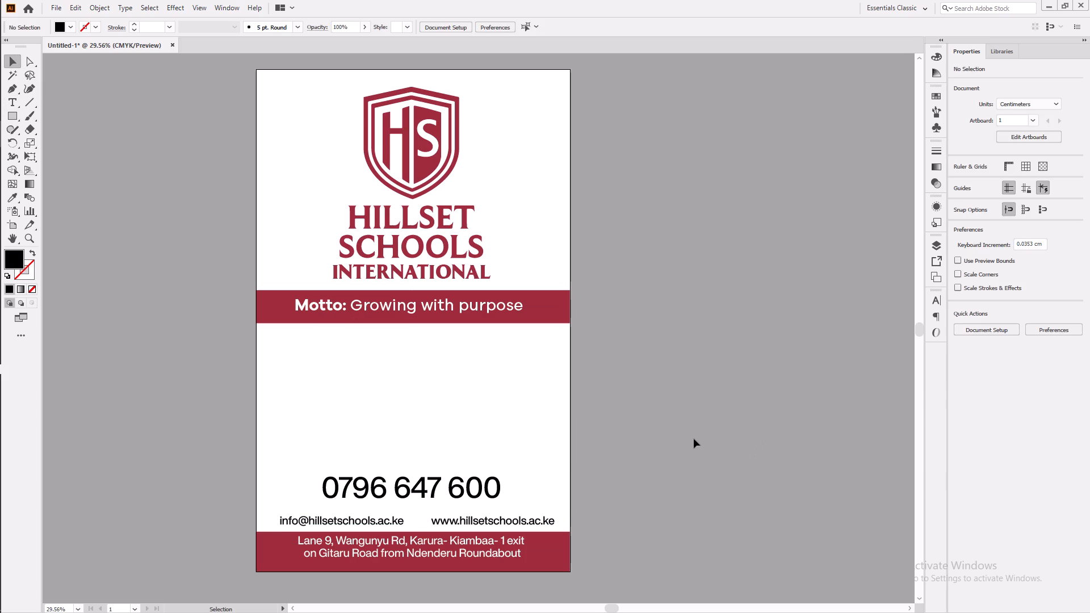
Start placing artwork and open the iCONS folder as the source.
key(ctrl+shift+p)
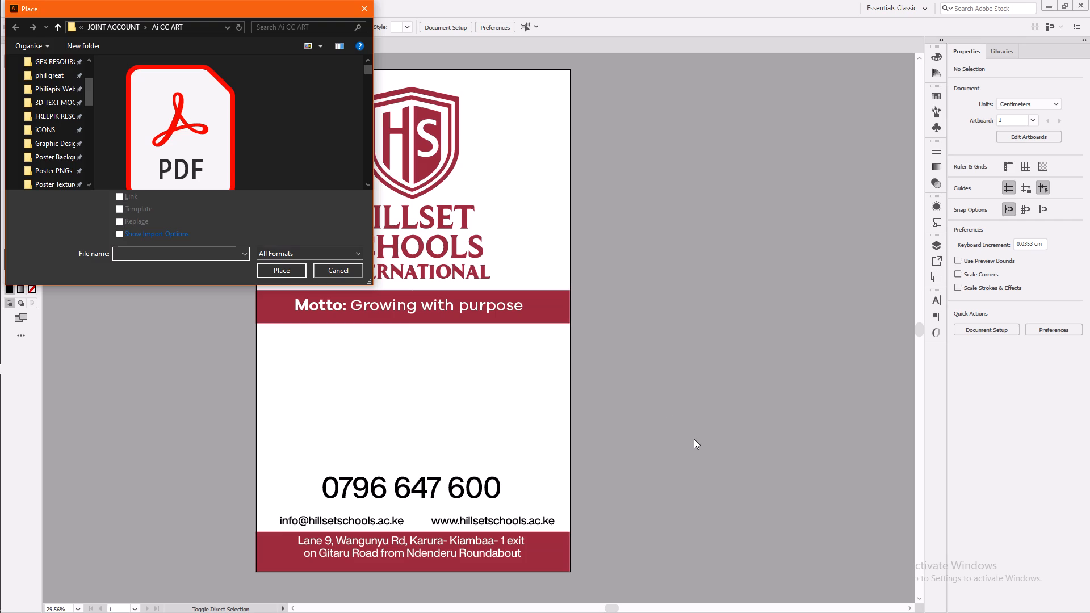
scroll(223, 134, down, 6)
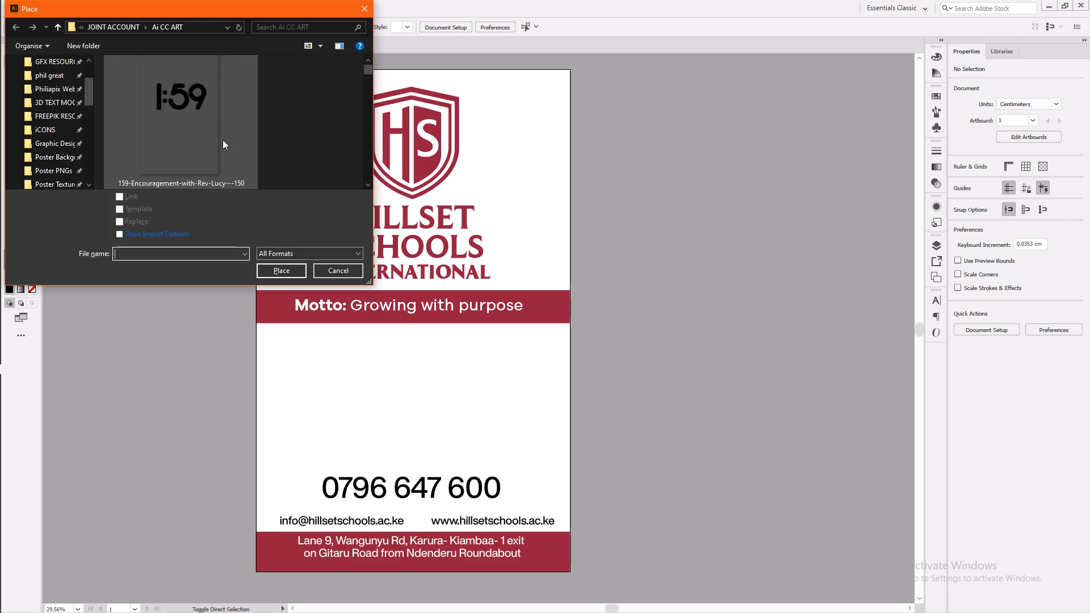
scroll(223, 140, down, 1)
scroll(223, 140, up, 6)
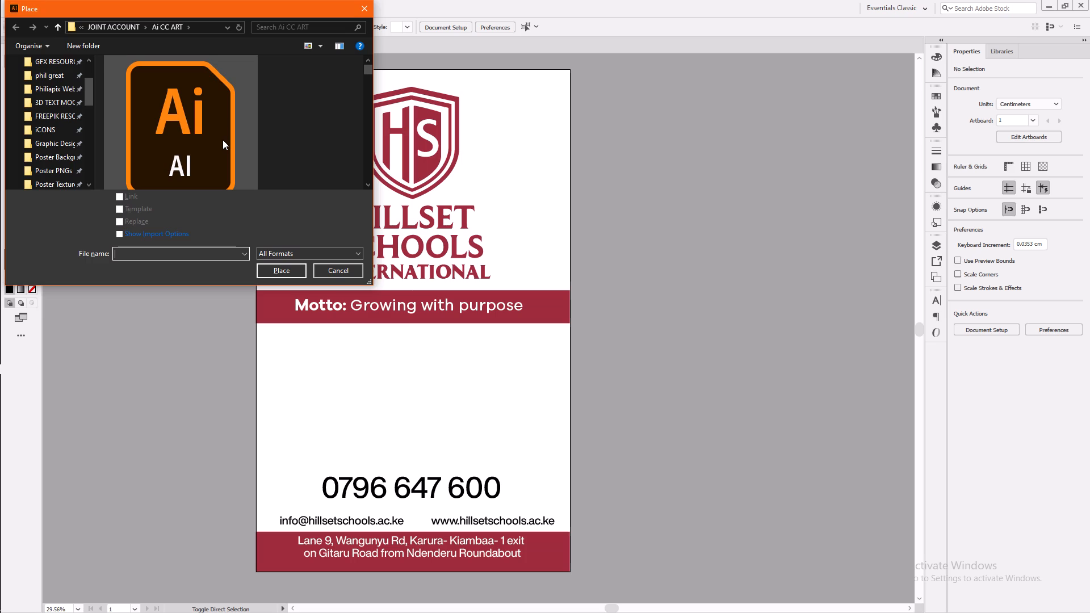
scroll(223, 140, down, 1)
scroll(72, 143, down, 4)
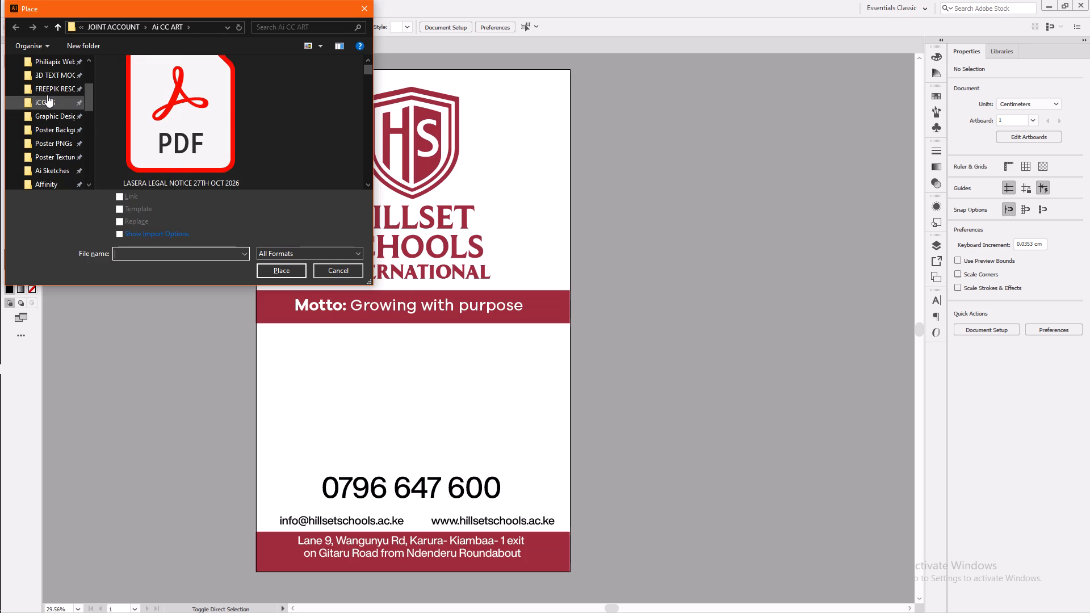
click(47, 95)
click(48, 102)
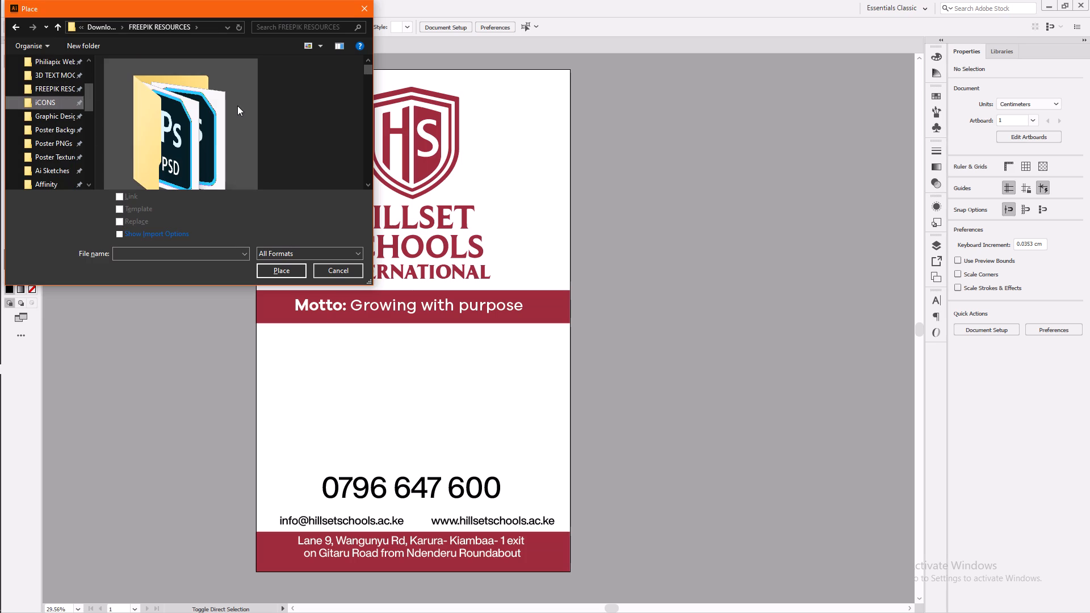
Find the plain black globe icon file named web in the iCONS folder and select it.
scroll(279, 158, down, 5)
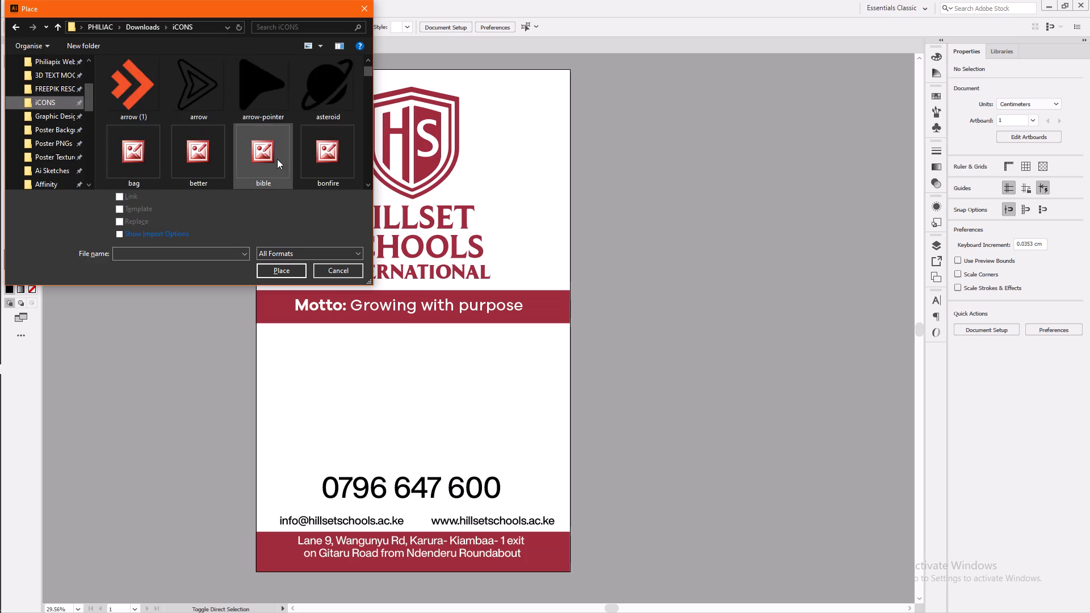
drag(367, 71, 372, 180)
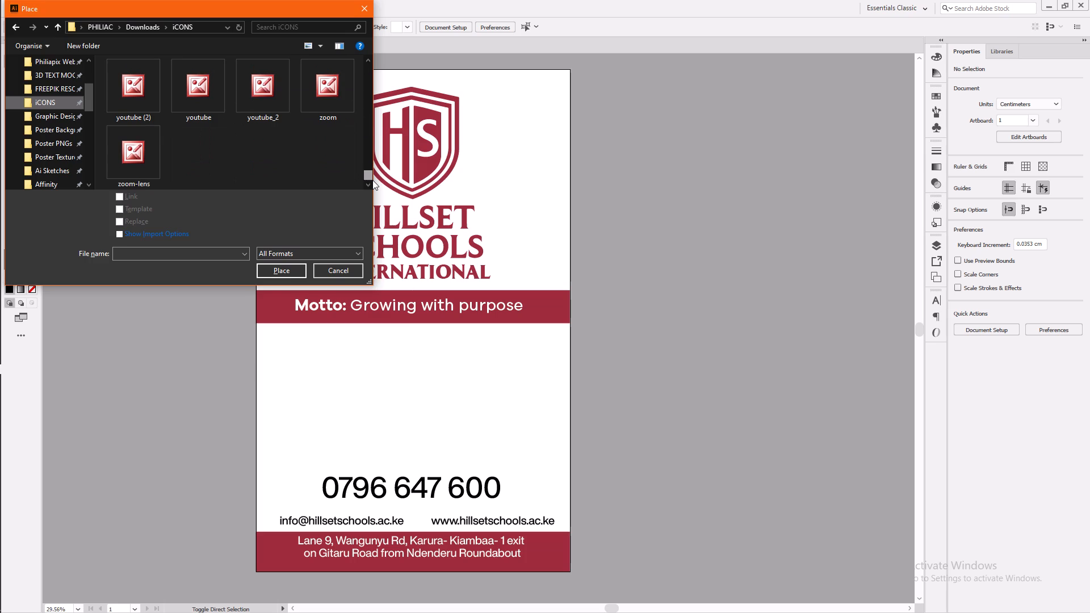
scroll(239, 171, up, 2)
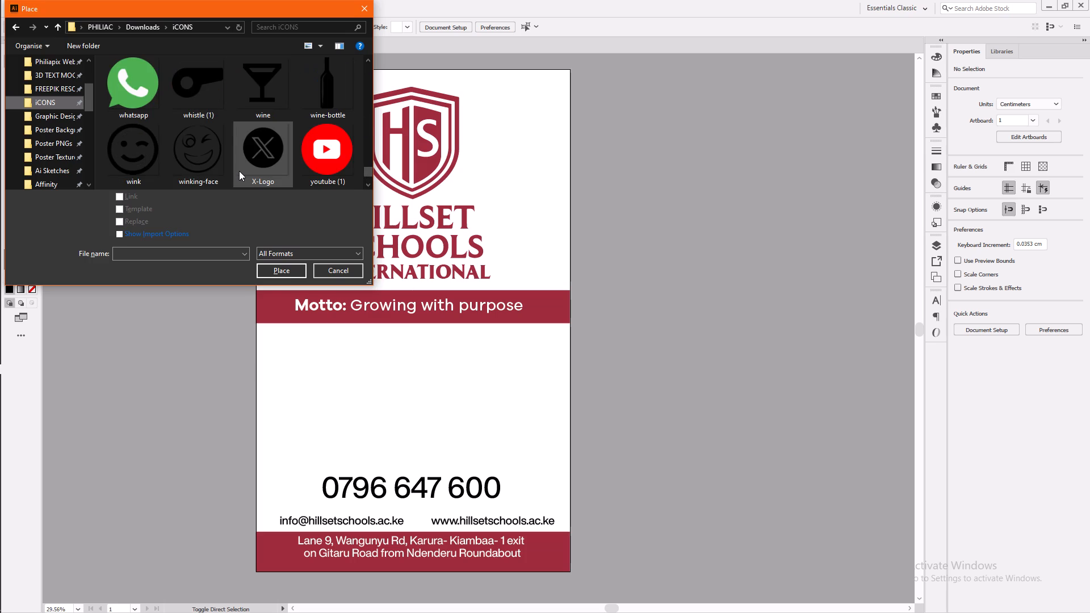
scroll(239, 171, up, 4)
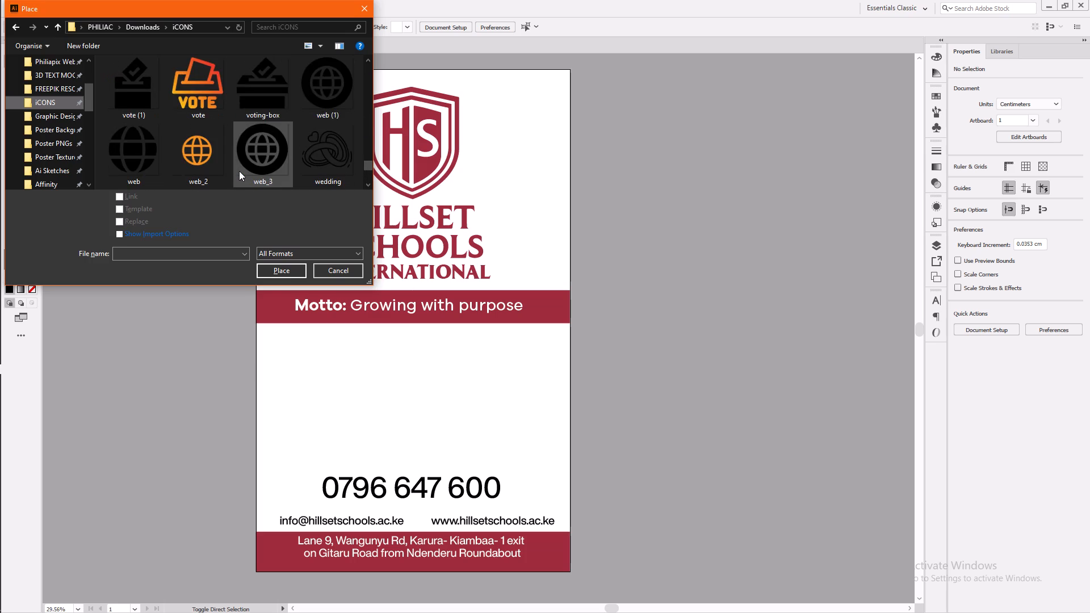
scroll(239, 171, up, 1)
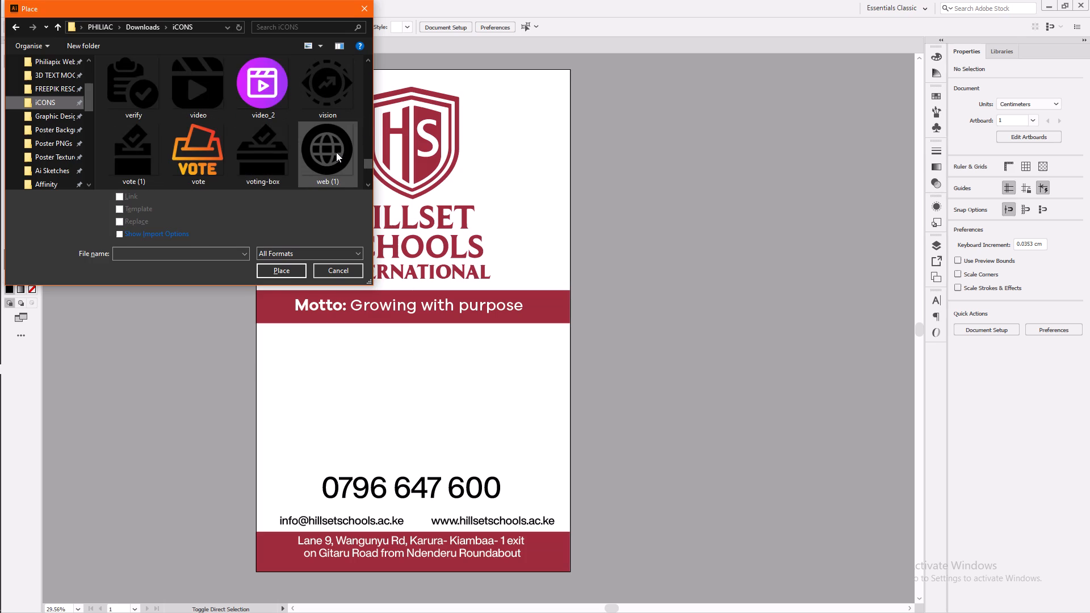
scroll(336, 152, down, 2)
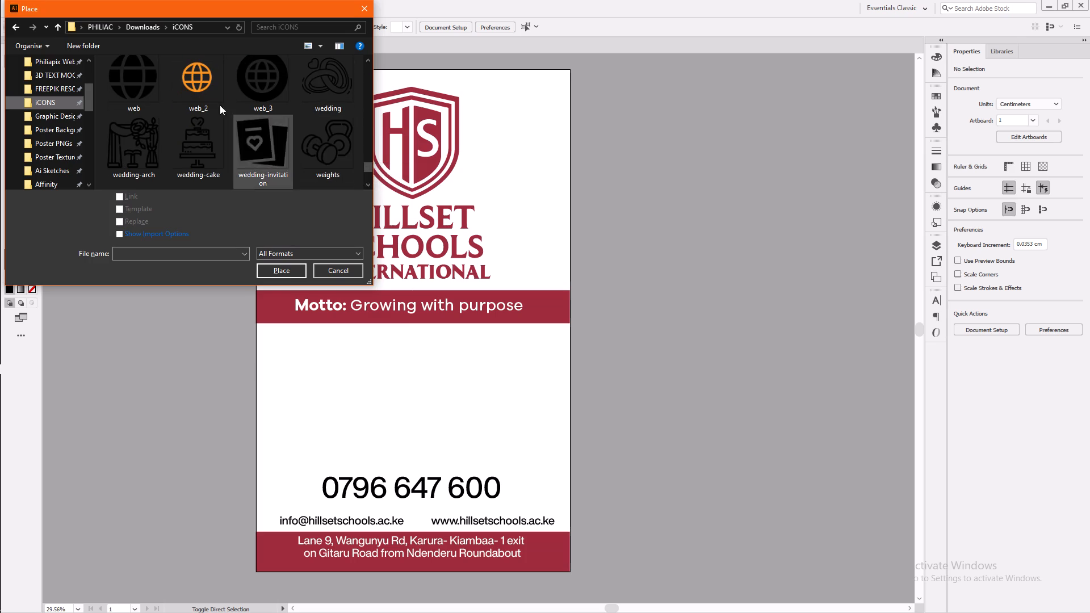
click(154, 85)
Add the black envelope icon gmail (2) to the file selection and load both icons for placing.
scroll(277, 152, up, 2)
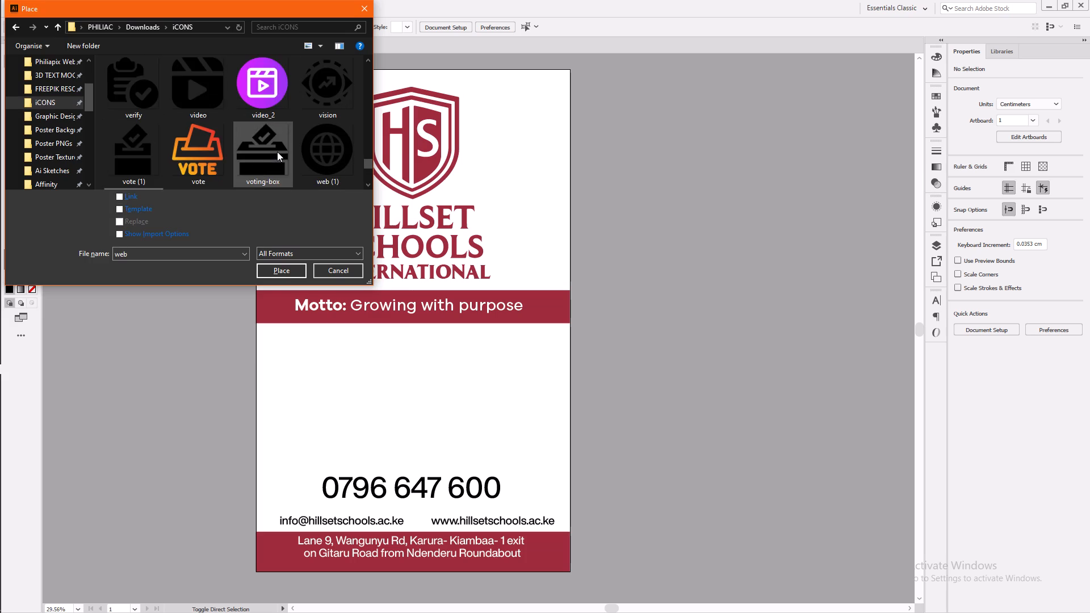
scroll(276, 150, up, 1)
scroll(276, 150, down, 1)
scroll(276, 150, up, 3)
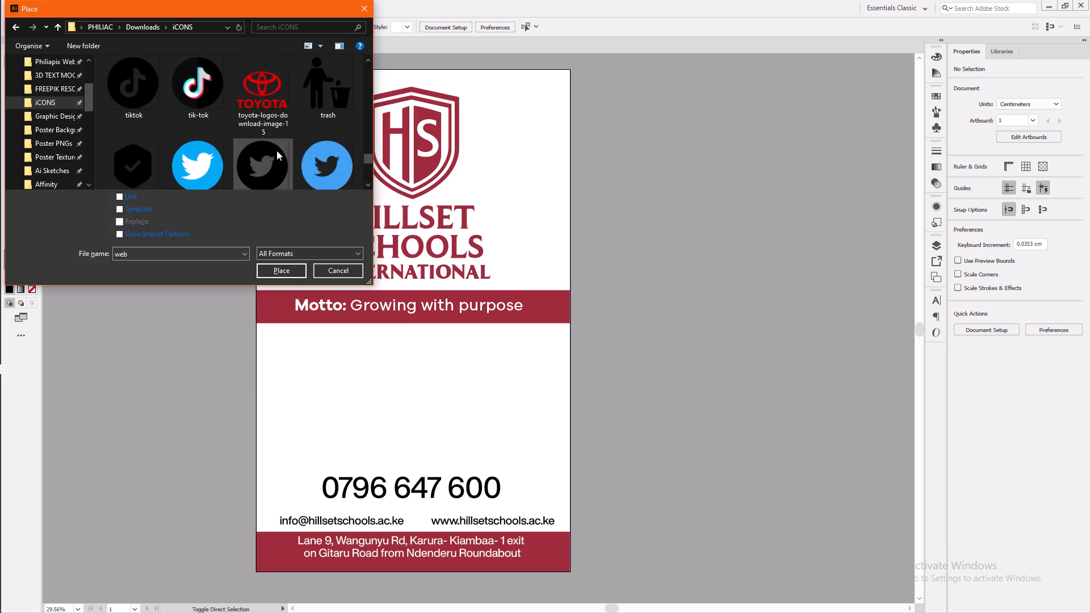
scroll(276, 150, up, 8)
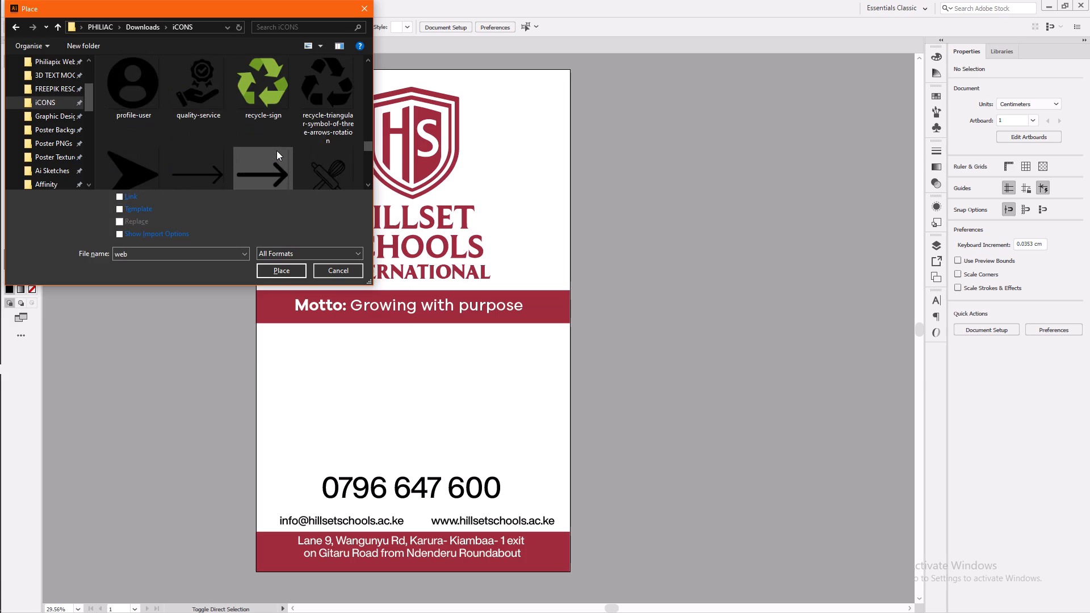
scroll(276, 150, up, 10)
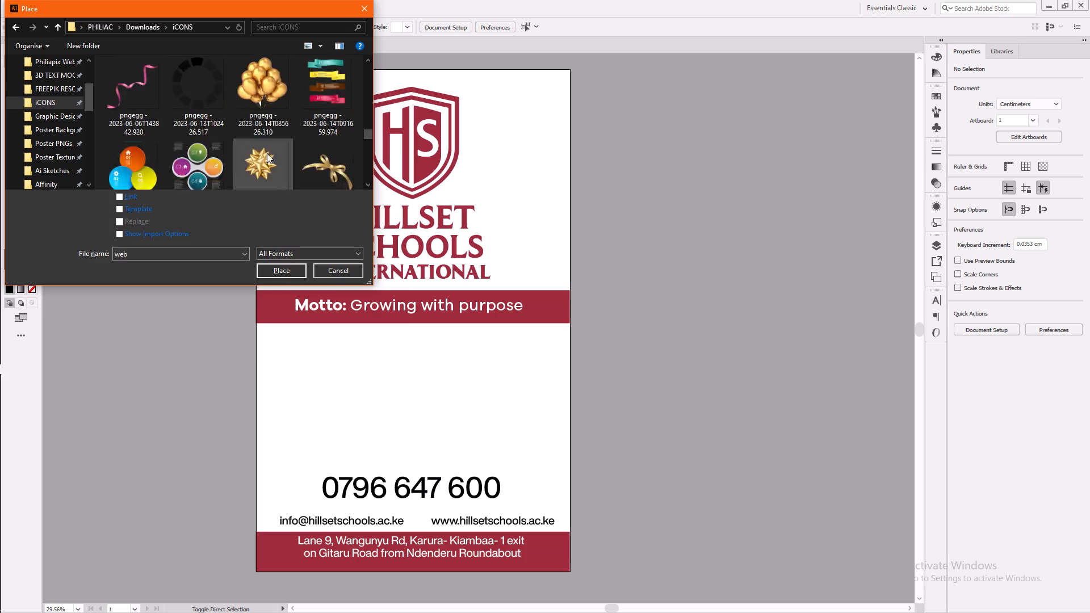
scroll(267, 153, up, 14)
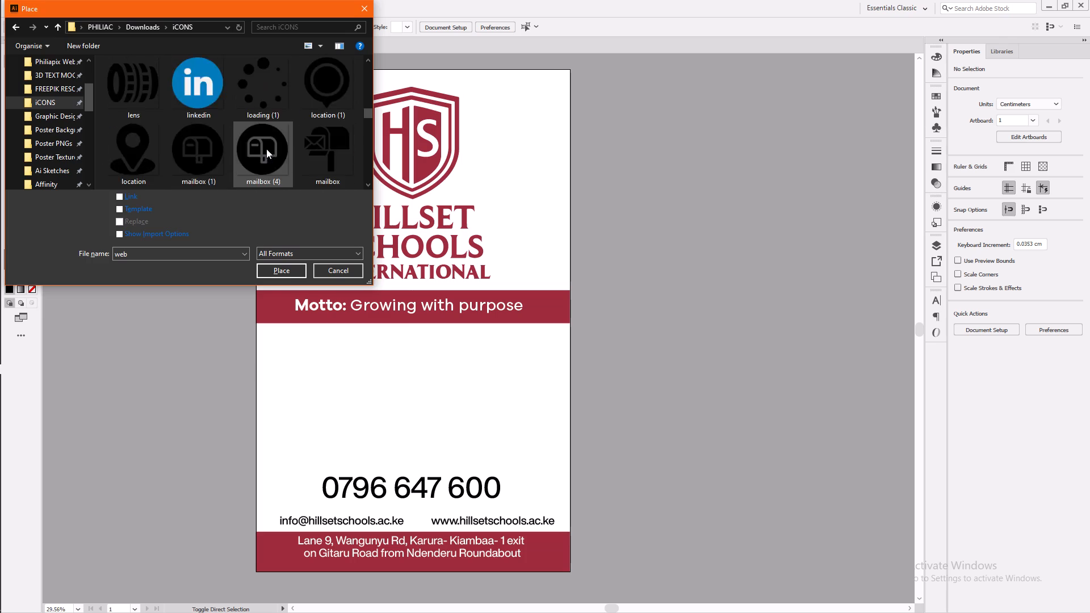
scroll(266, 149, up, 15)
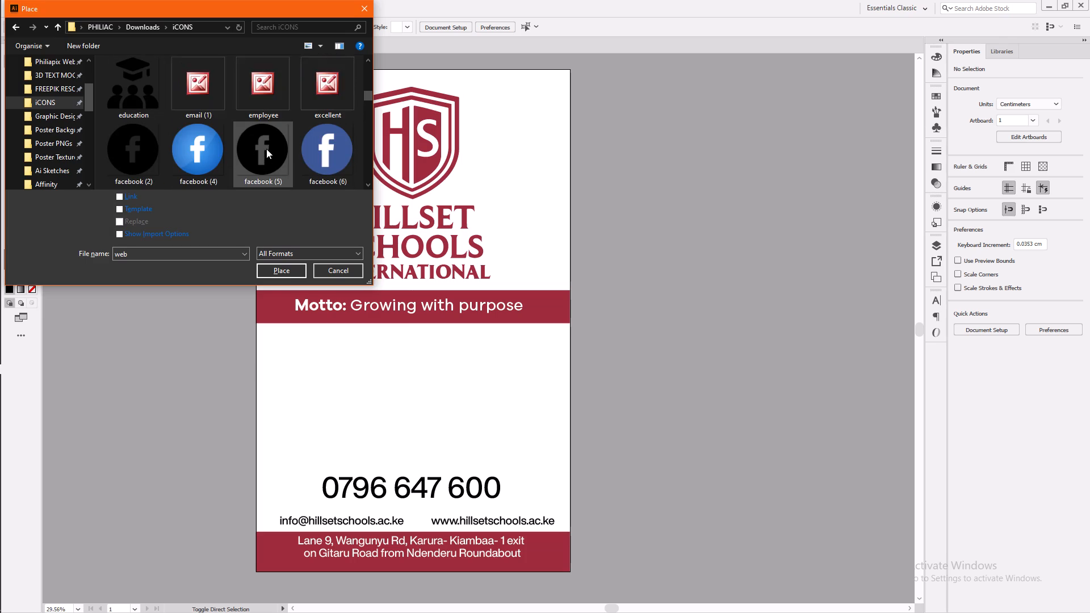
scroll(266, 149, down, 3)
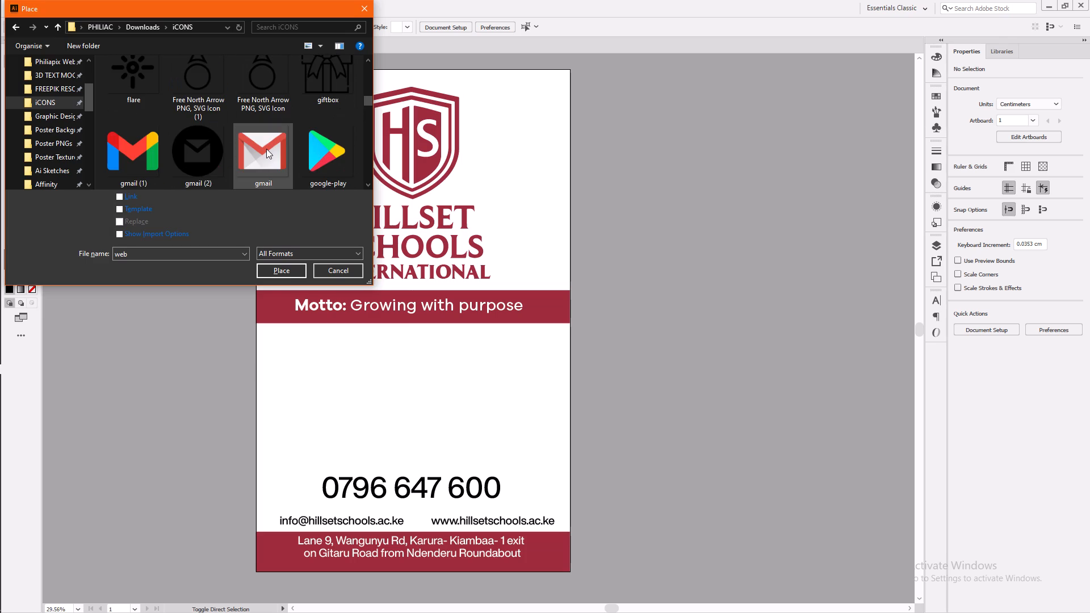
scroll(211, 169, down, 1)
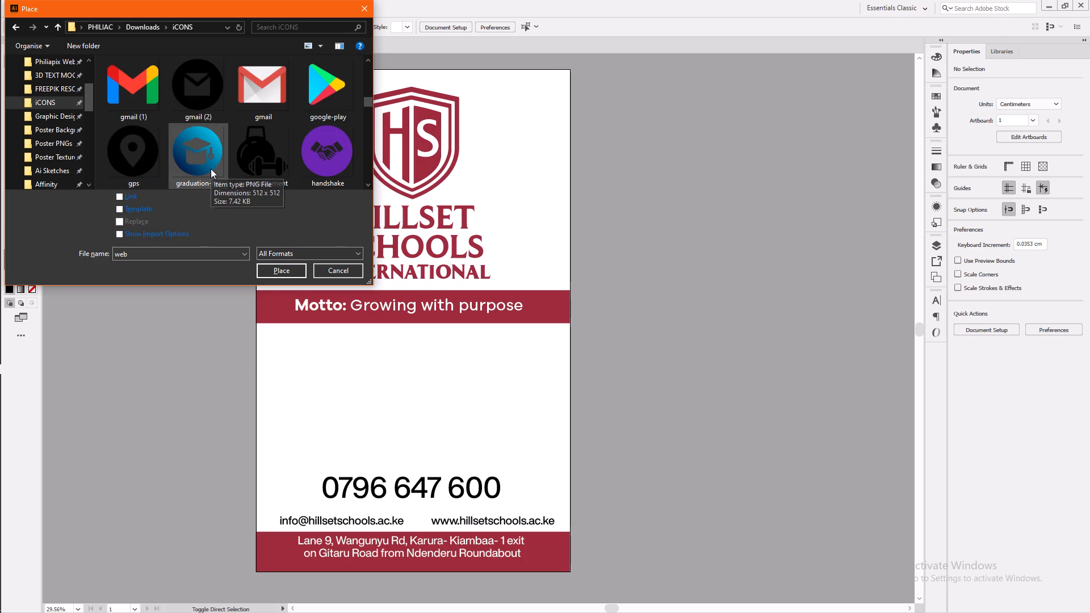
scroll(211, 169, up, 1)
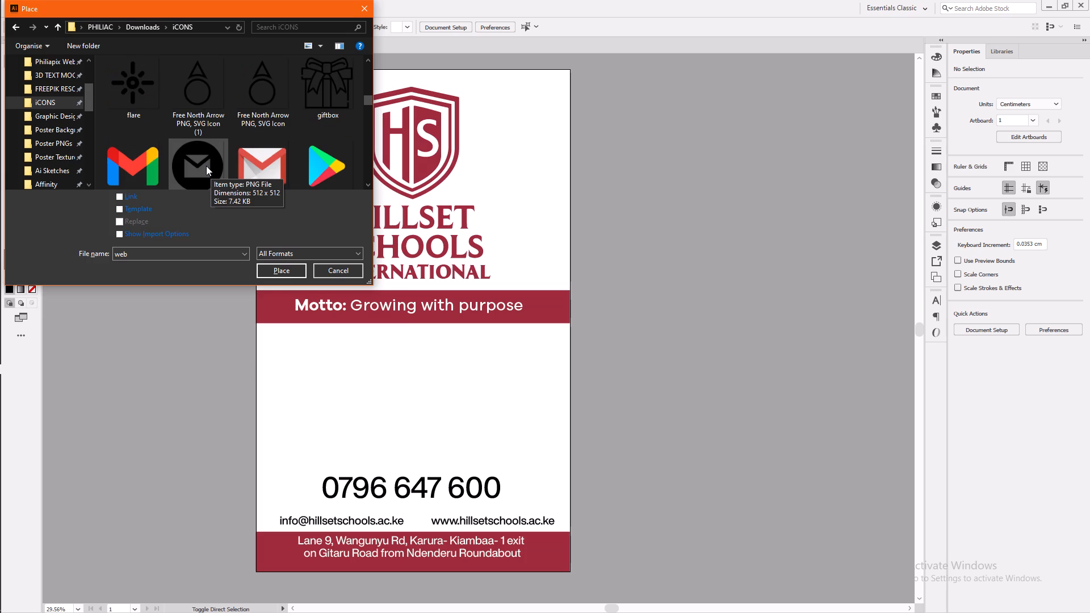
ctrl+click(211, 163)
click(282, 272)
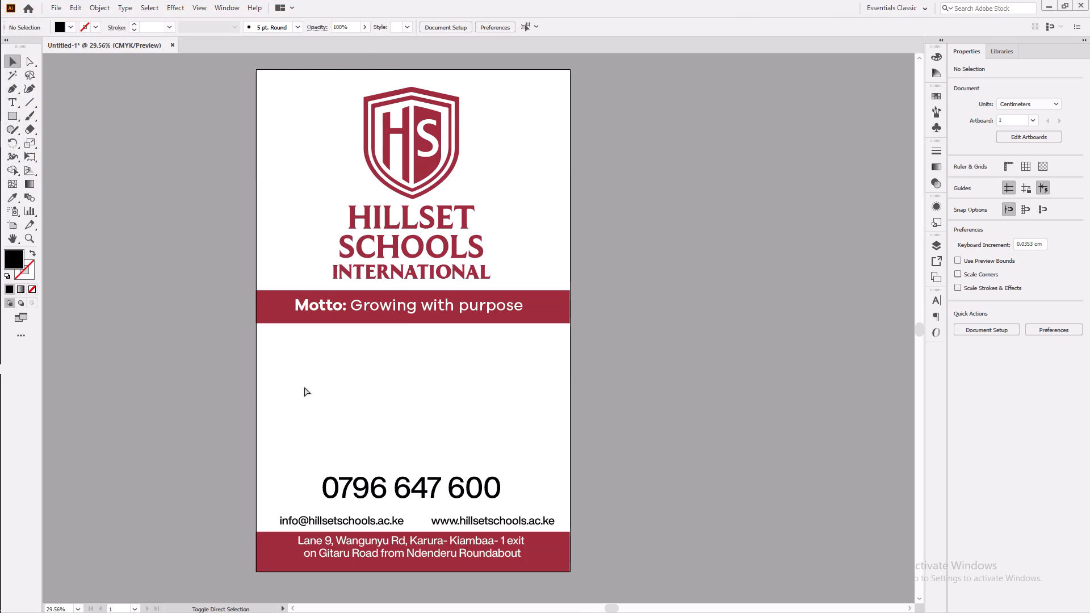
Place the envelope icon about 4.16 cm square and the globe icon about 3.81 cm square in the blank area above the phone number.
drag(304, 385, 339, 411)
drag(397, 383, 398, 383)
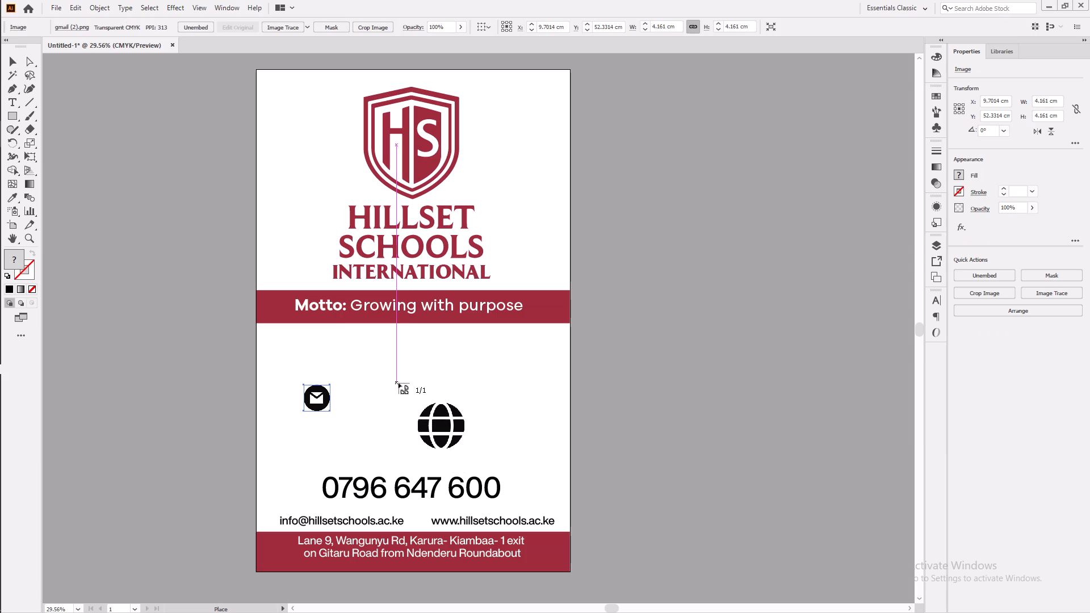
drag(398, 383, 418, 410)
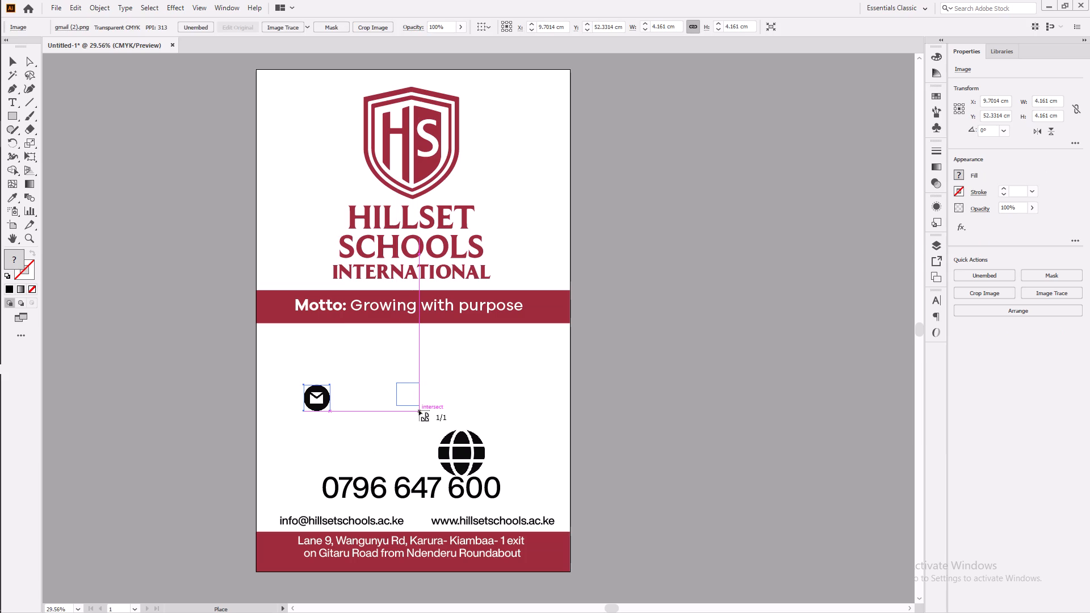
drag(418, 410, 420, 410)
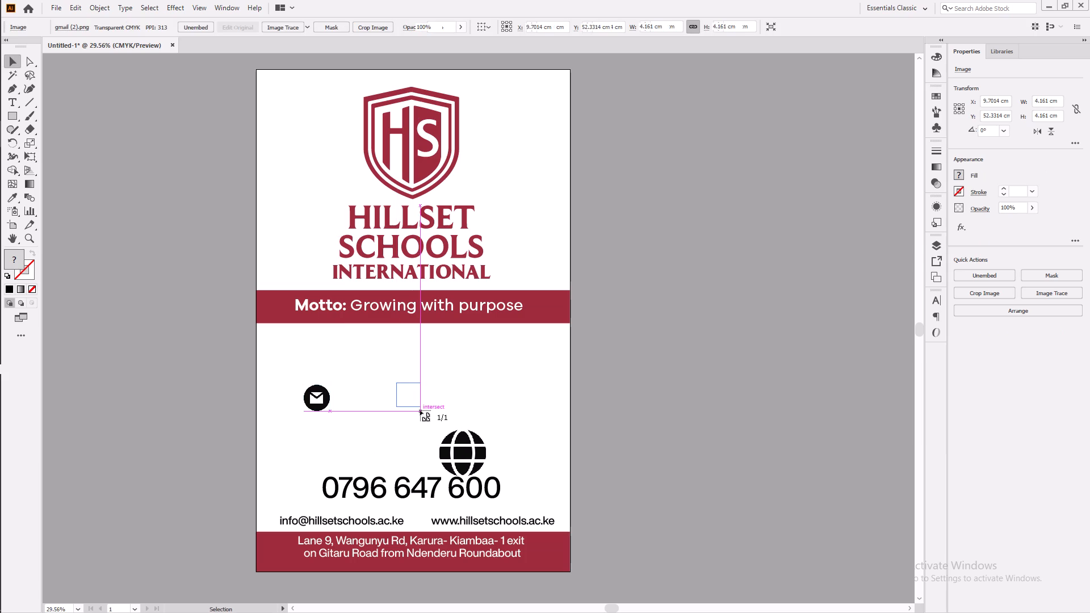
Trace the placed globe image with the Silhouettes preset and expand it into vector paths.
click(1039, 292)
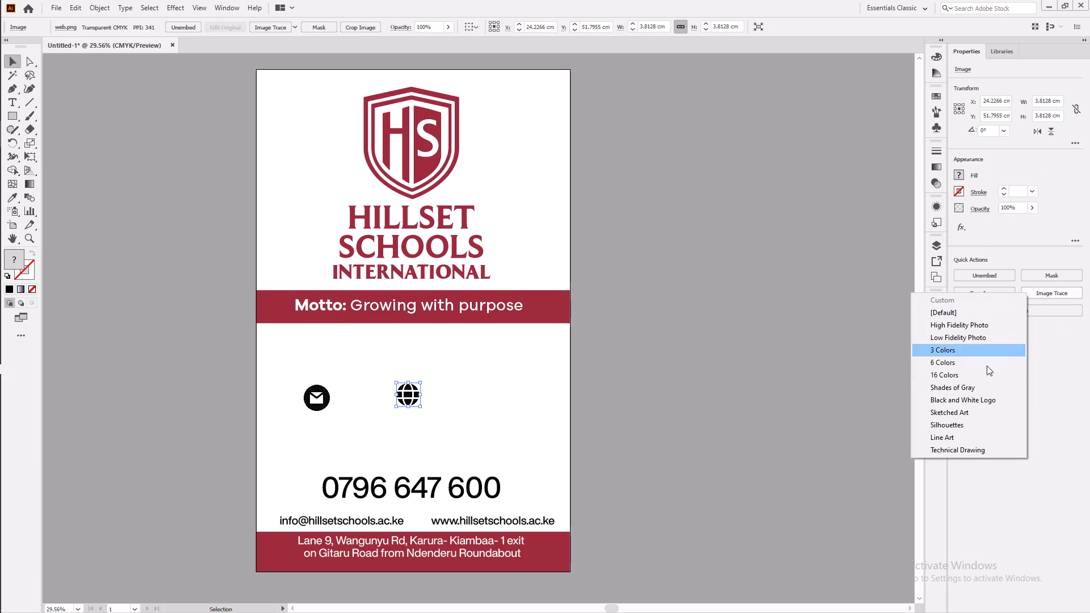
click(986, 425)
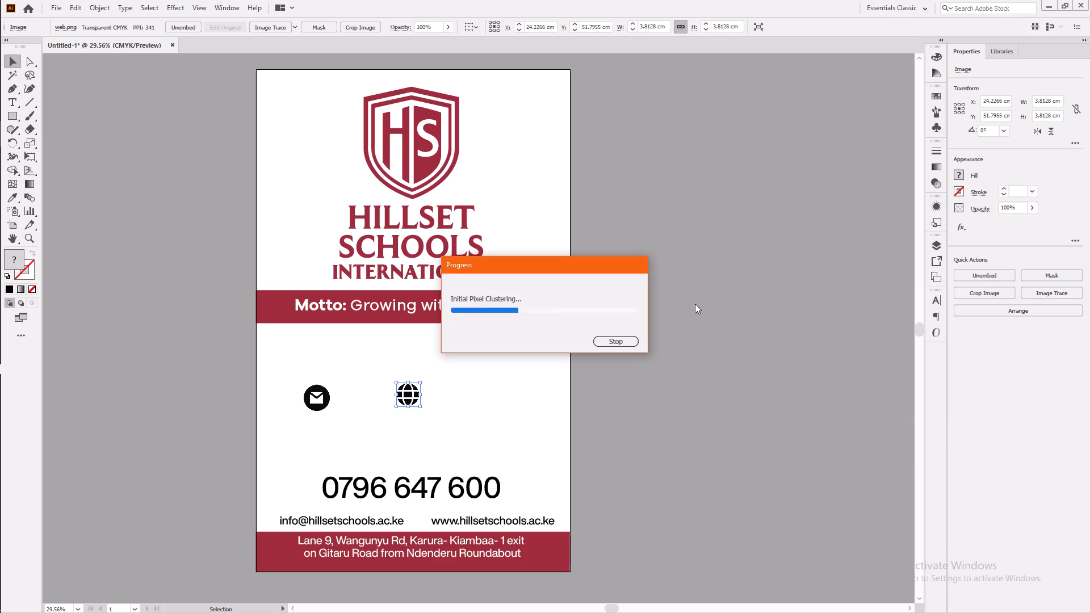
click(1041, 315)
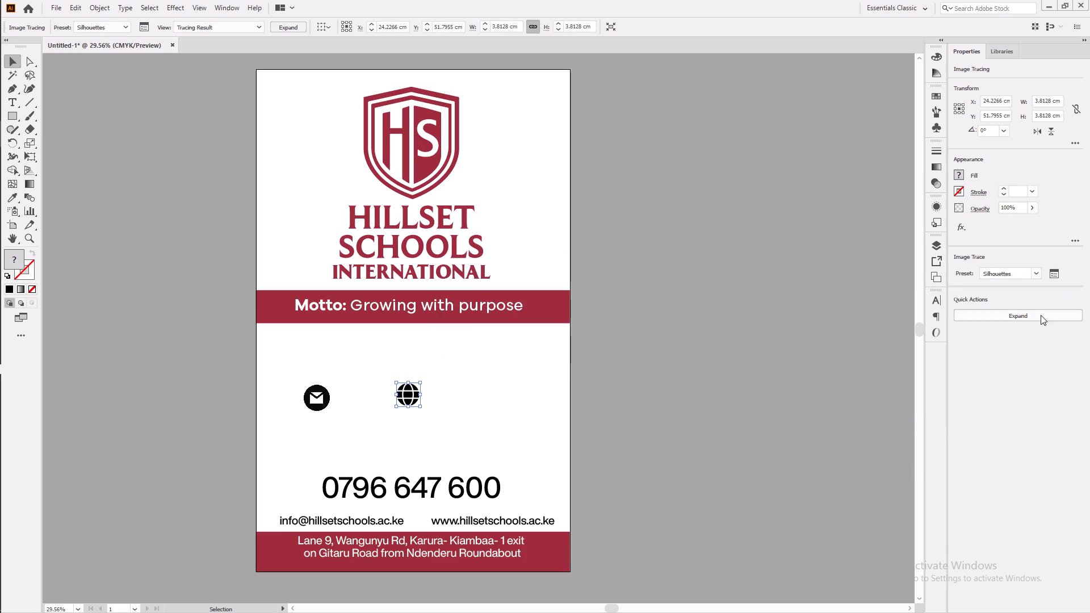
Scale the traced globe icon down proportionally to about 2.4 cm wide.
shift+click(417, 383)
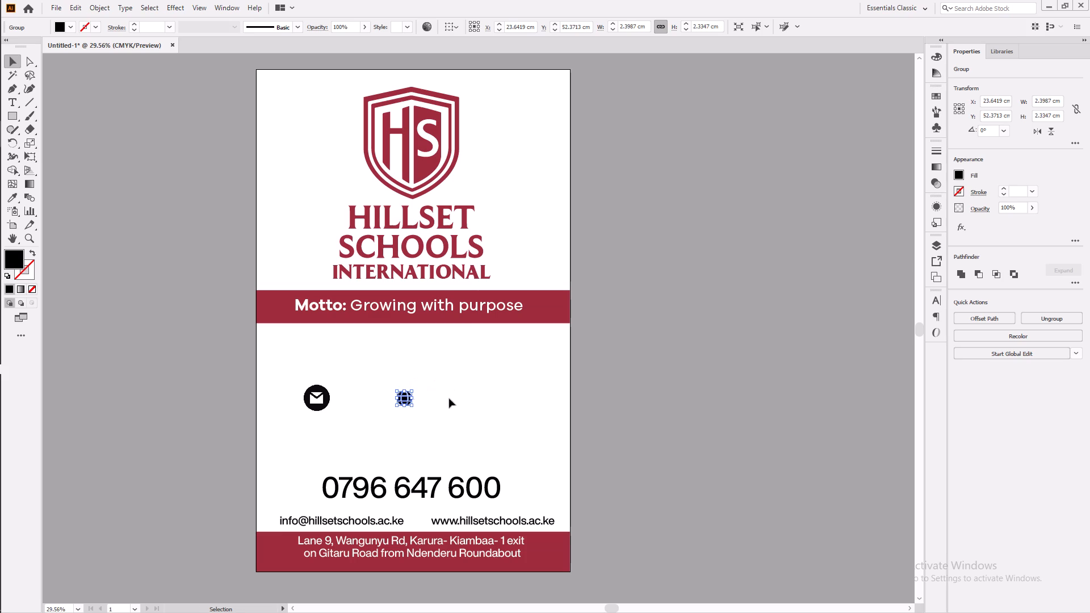
Move the globe icon to just before the website address and fill it with the maroon sampled from the motto band.
drag(404, 399, 430, 520)
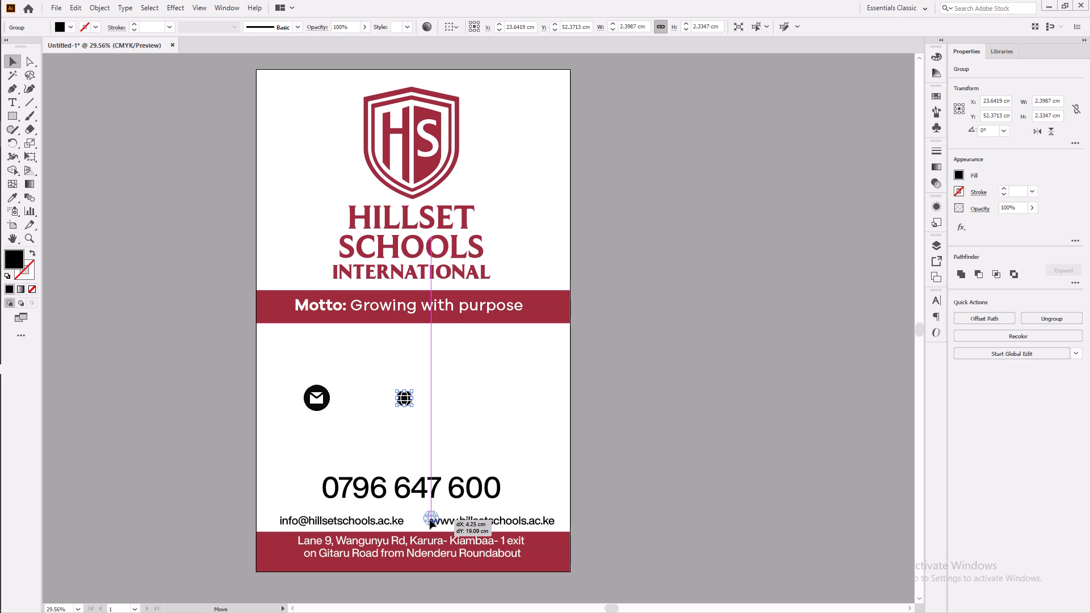
drag(430, 520, 420, 522)
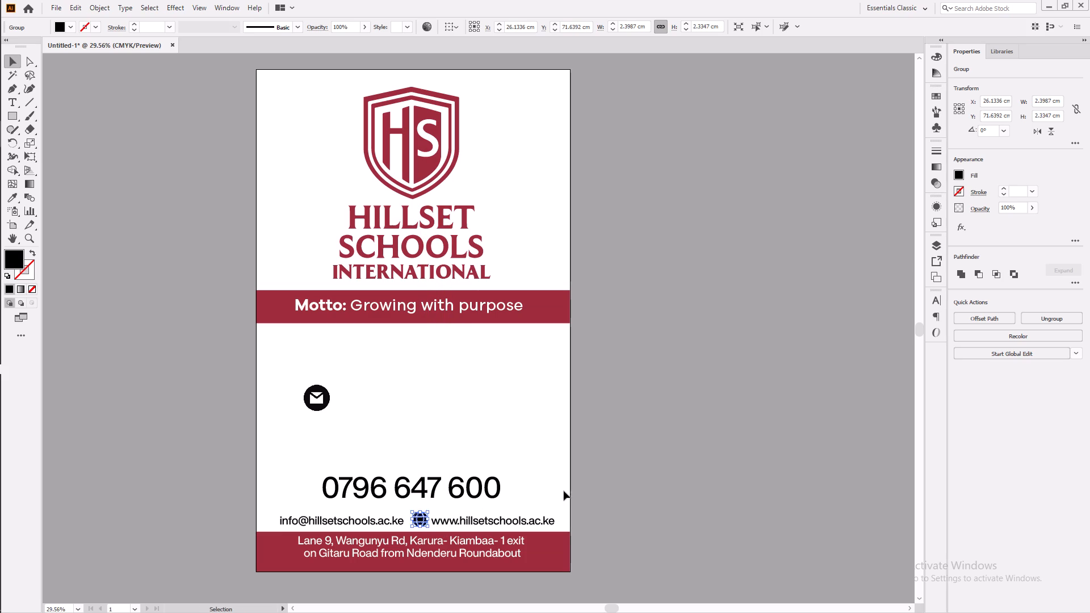
click(16, 197)
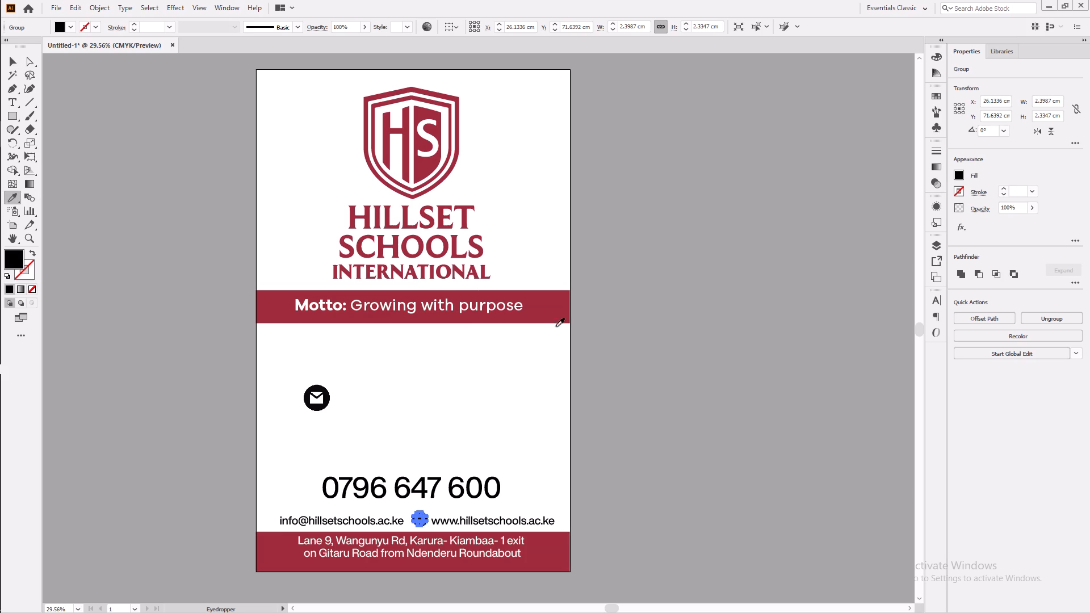
click(552, 306)
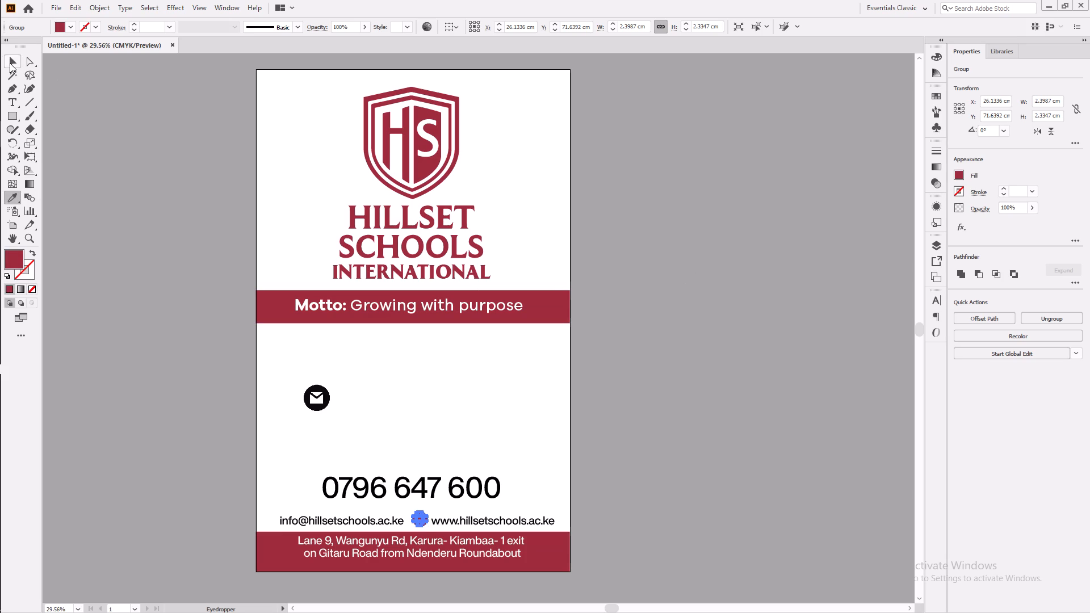
click(10, 63)
click(410, 377)
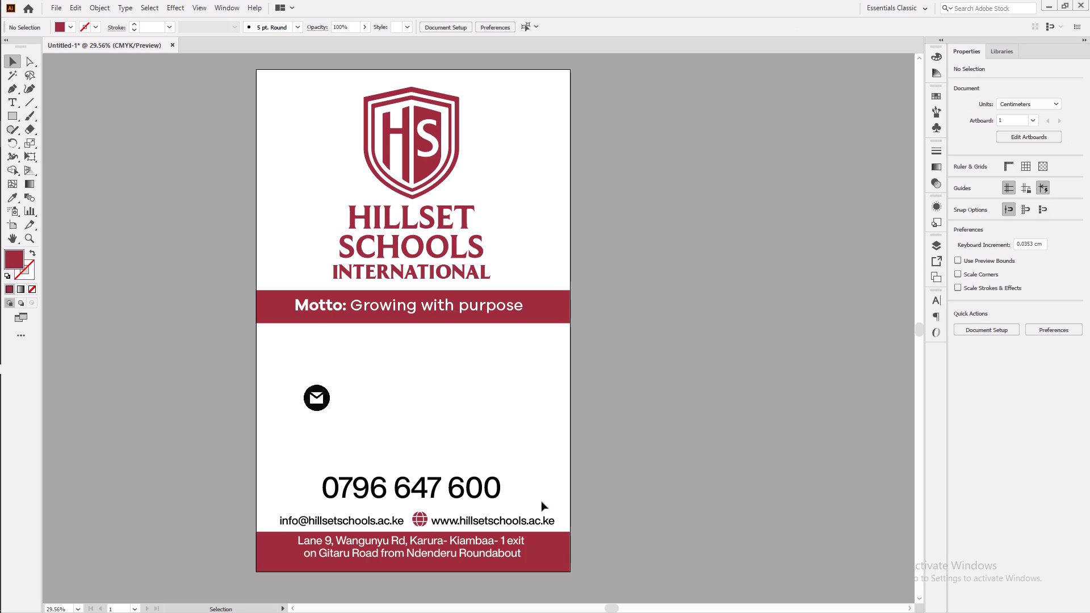
Trace the placed envelope image with the Silhouettes preset and expand it into vector paths.
click(322, 395)
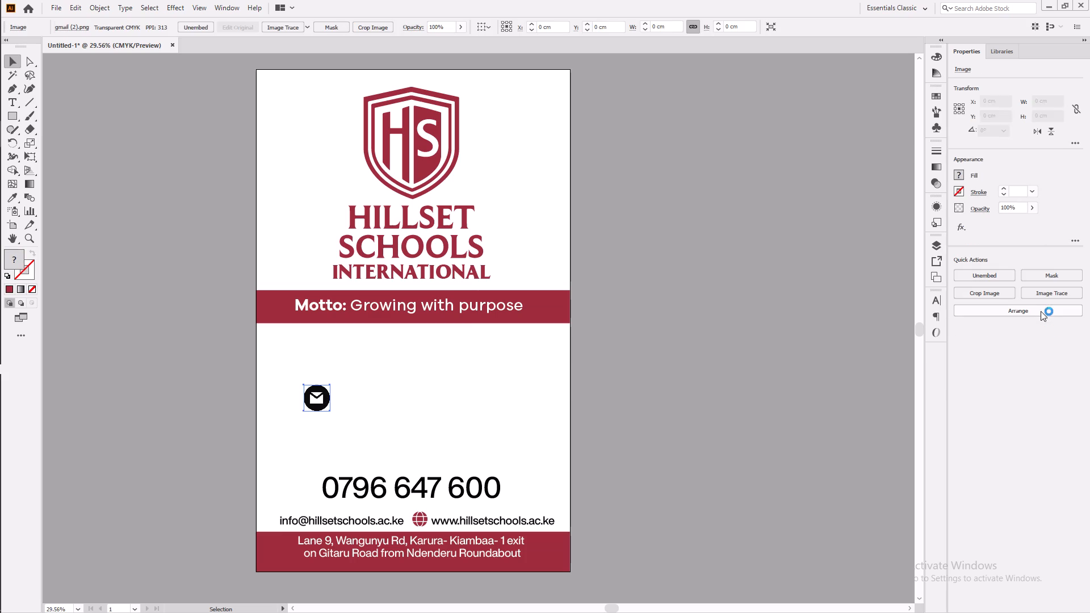
click(1071, 295)
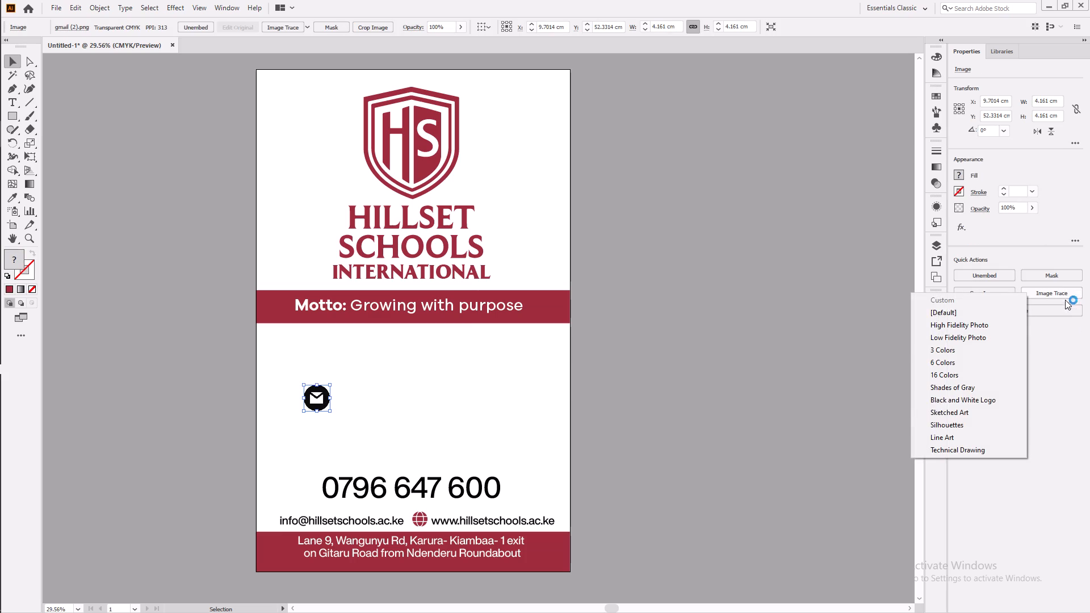
click(978, 425)
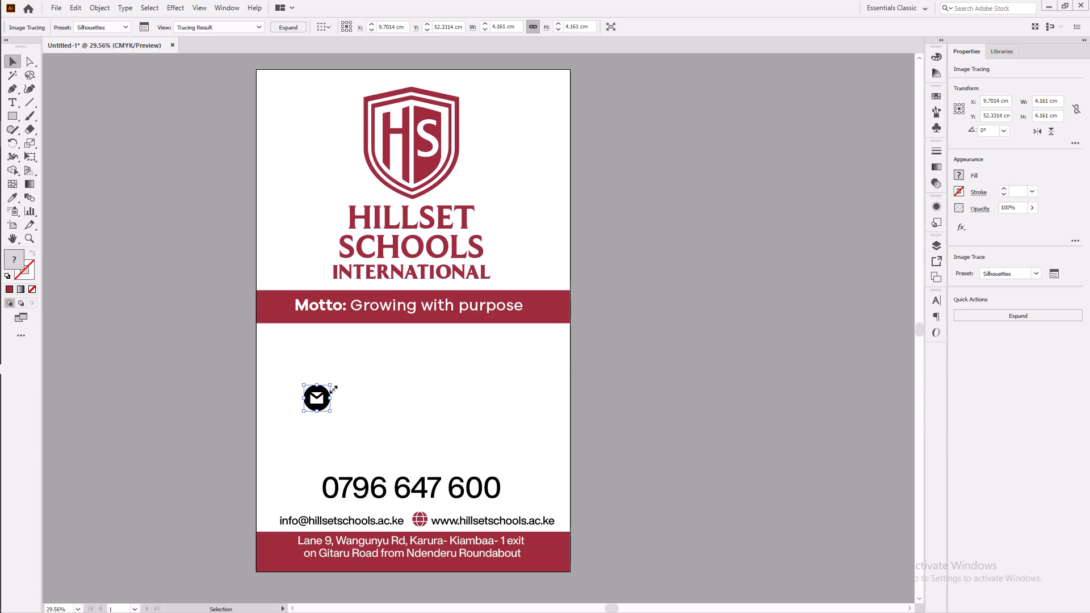
click(980, 312)
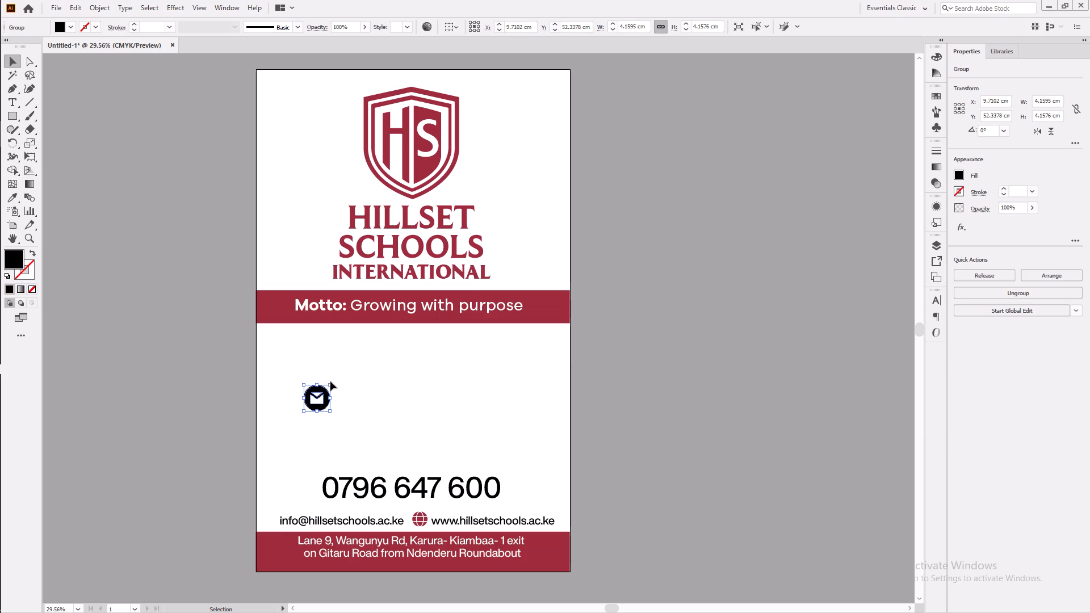
Scale the envelope icon down proportionally to about 2.61 cm wide and position it just before the email address.
shift+drag(330, 383, 324, 384)
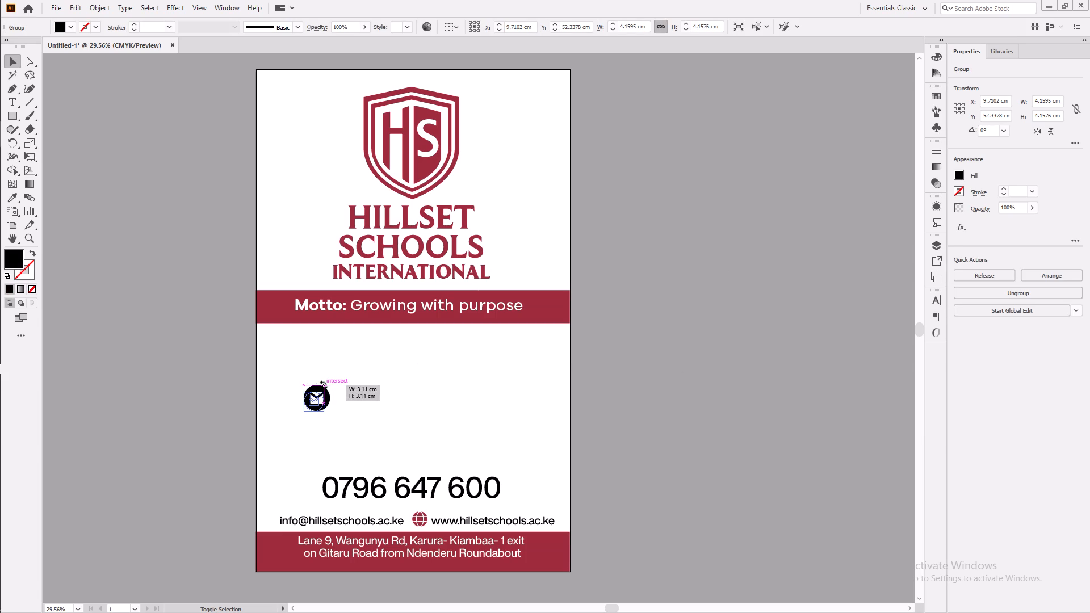
drag(317, 409, 318, 413)
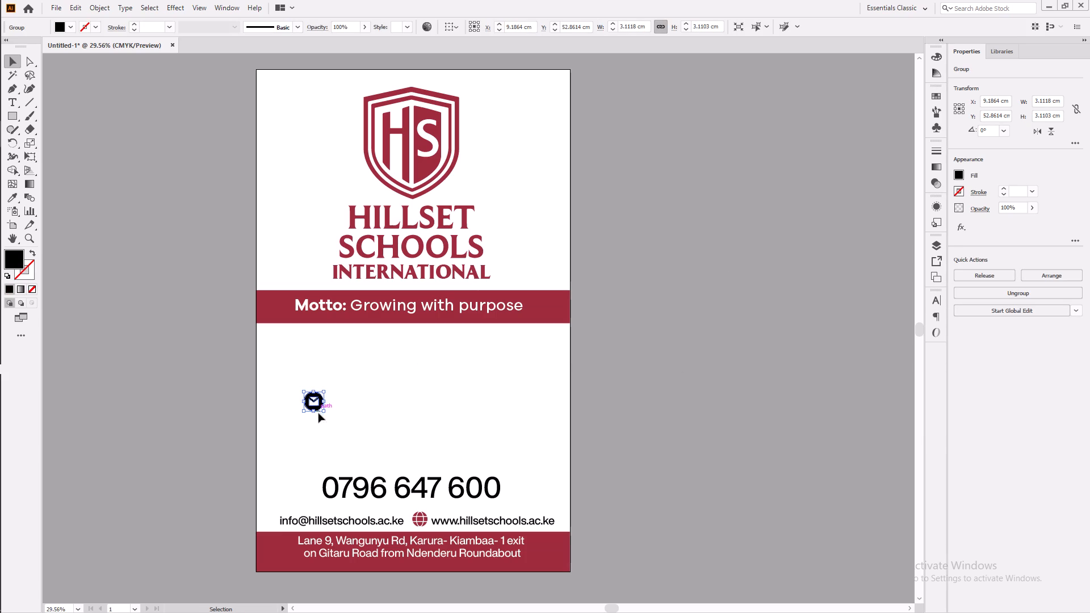
drag(318, 413, 272, 525)
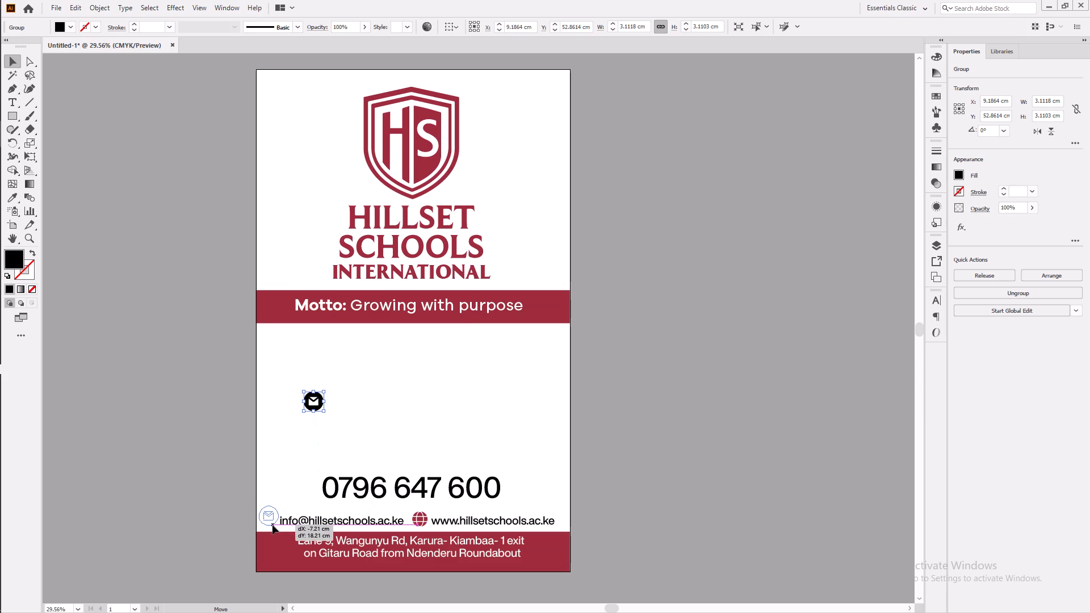
drag(272, 525, 273, 529)
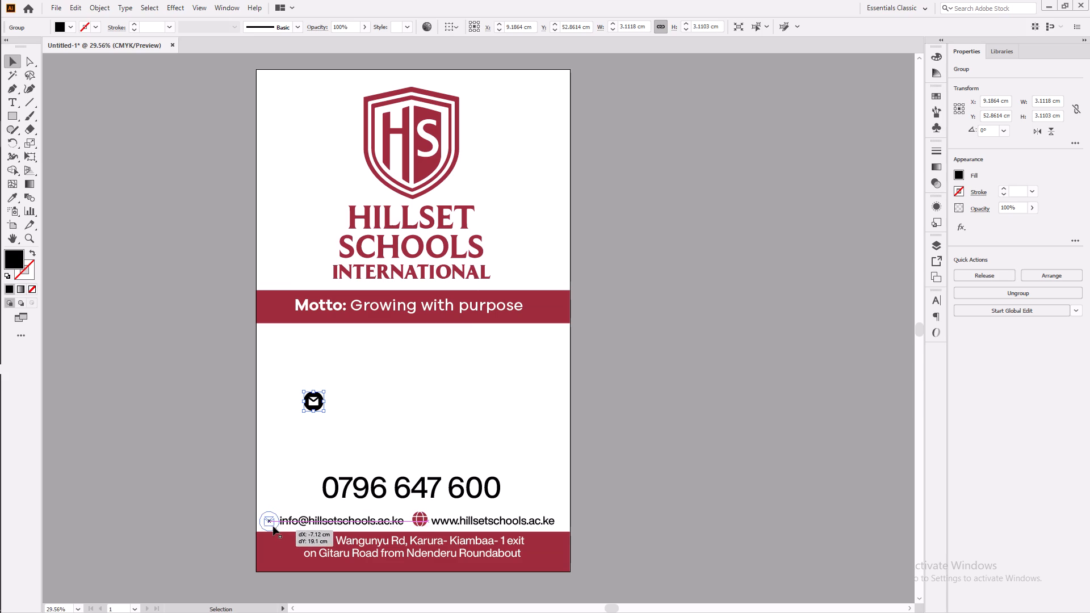
shift+click(257, 529)
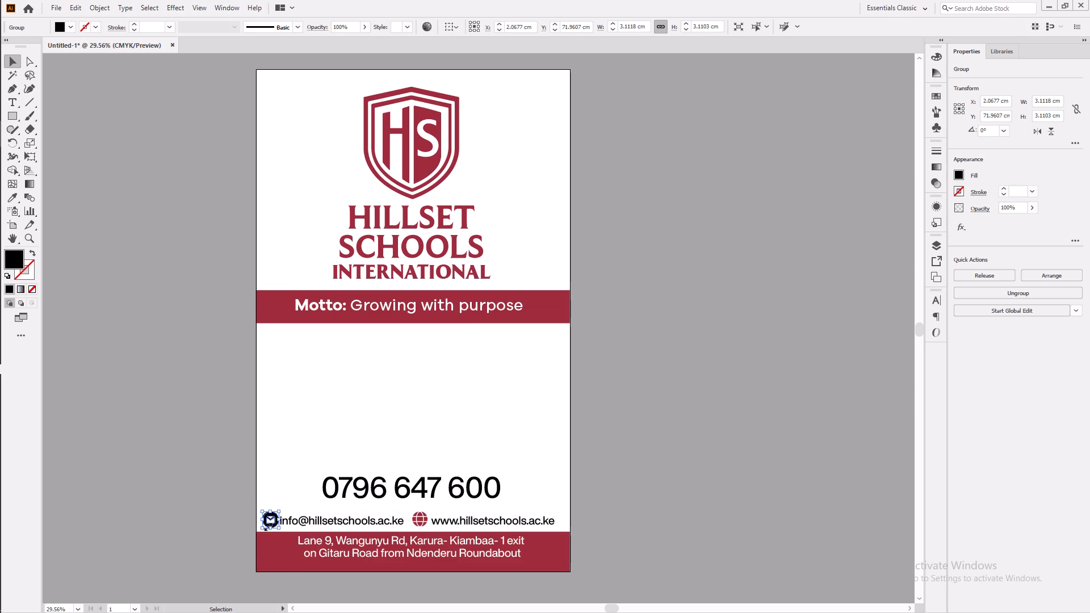
key(Left)
key(Left)
key(Left)
key(Left)
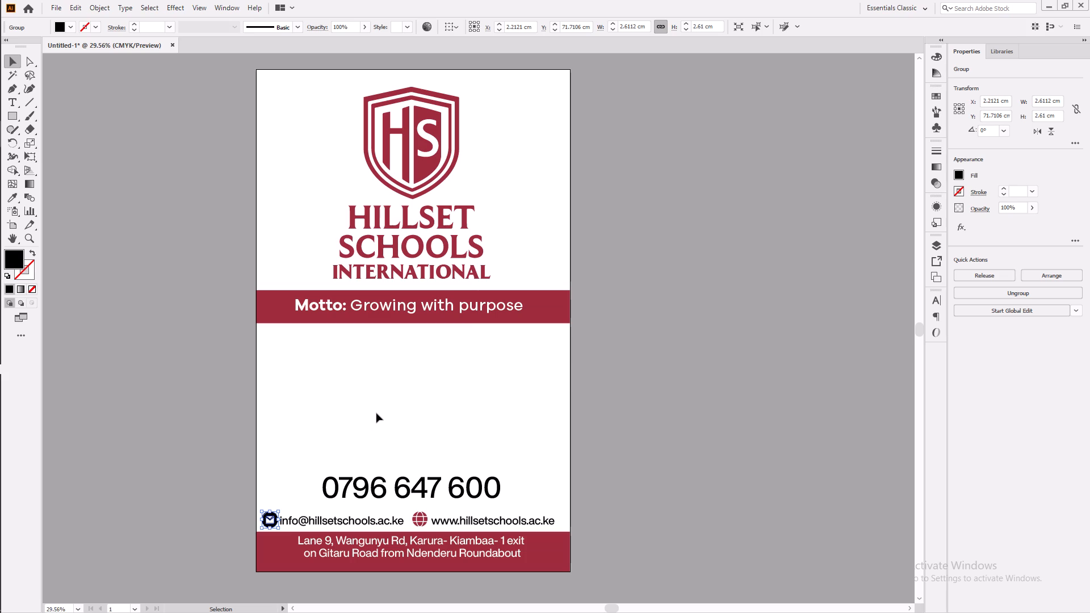
key(Left)
key(Left)
Fill the envelope icon with the maroon sampled from the motto band.
click(10, 195)
click(279, 302)
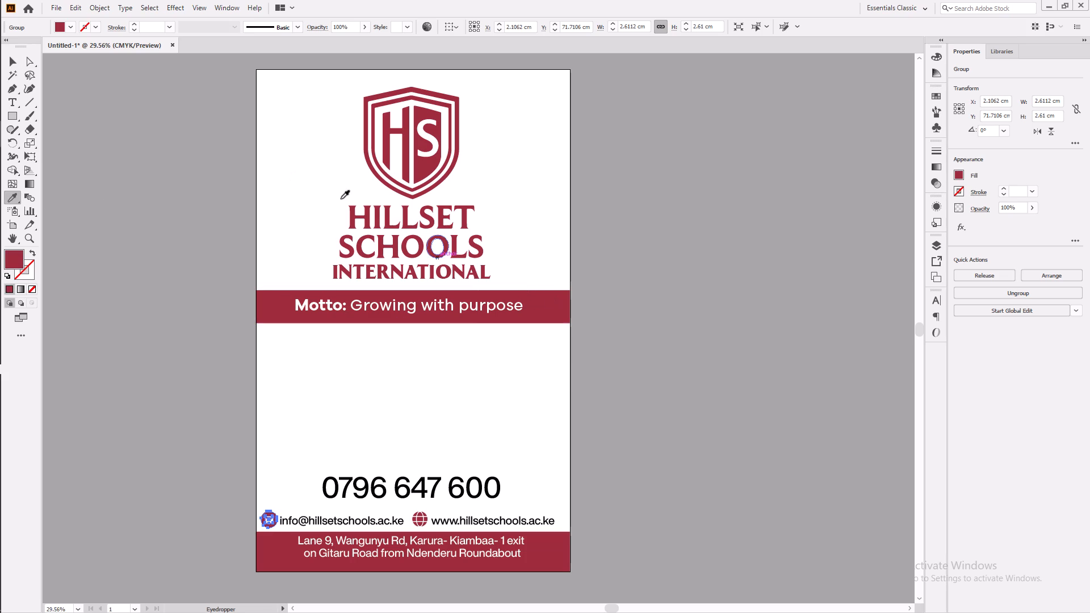
click(12, 62)
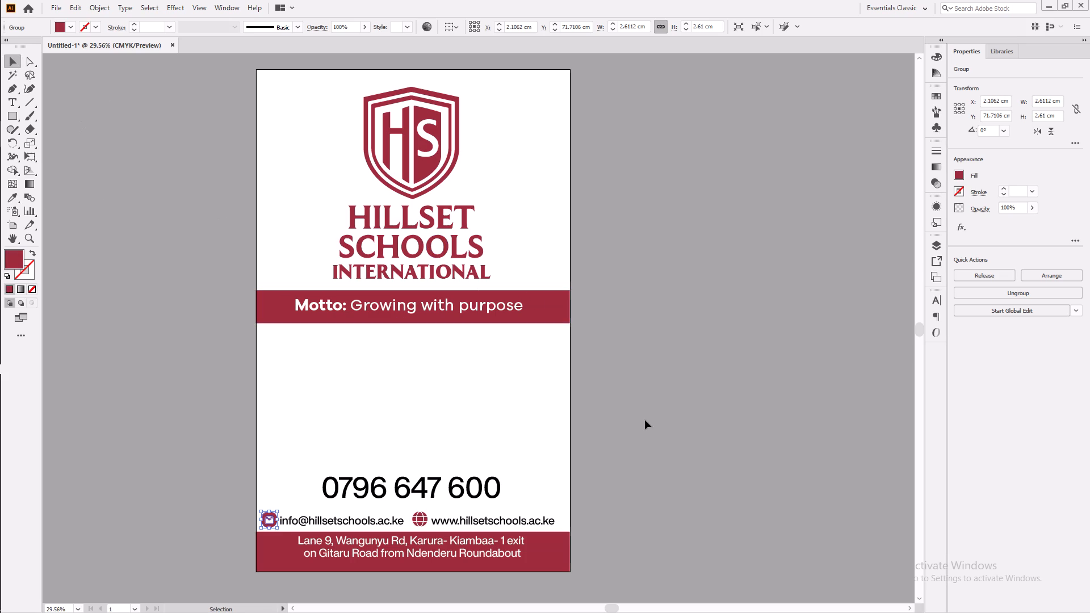
click(645, 420)
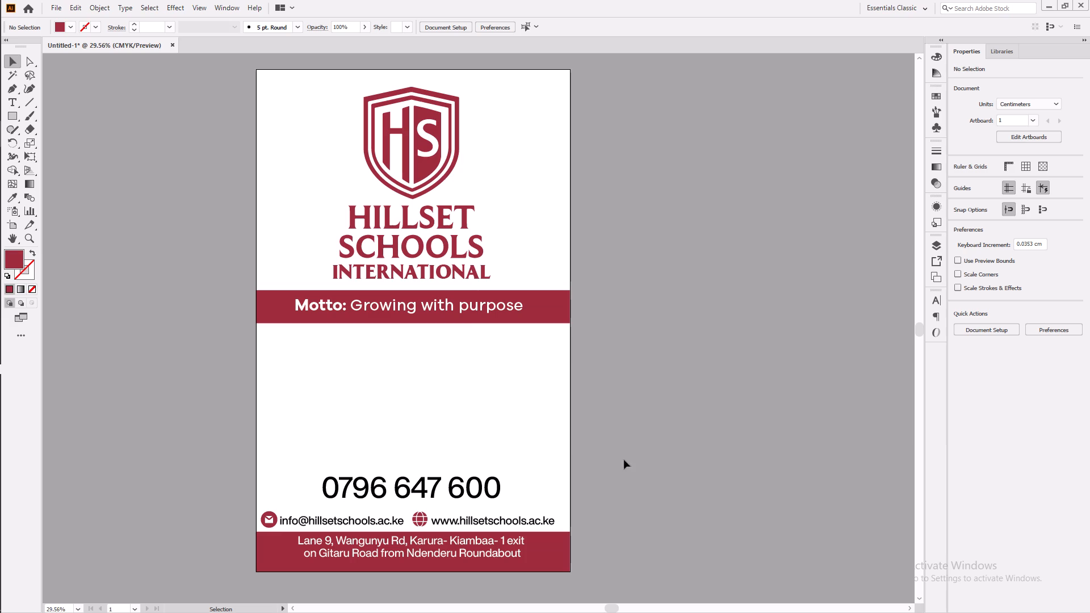
Nudge the globe icon slightly closer to the website address.
click(420, 524)
key(Right)
key(Right)
key(Down)
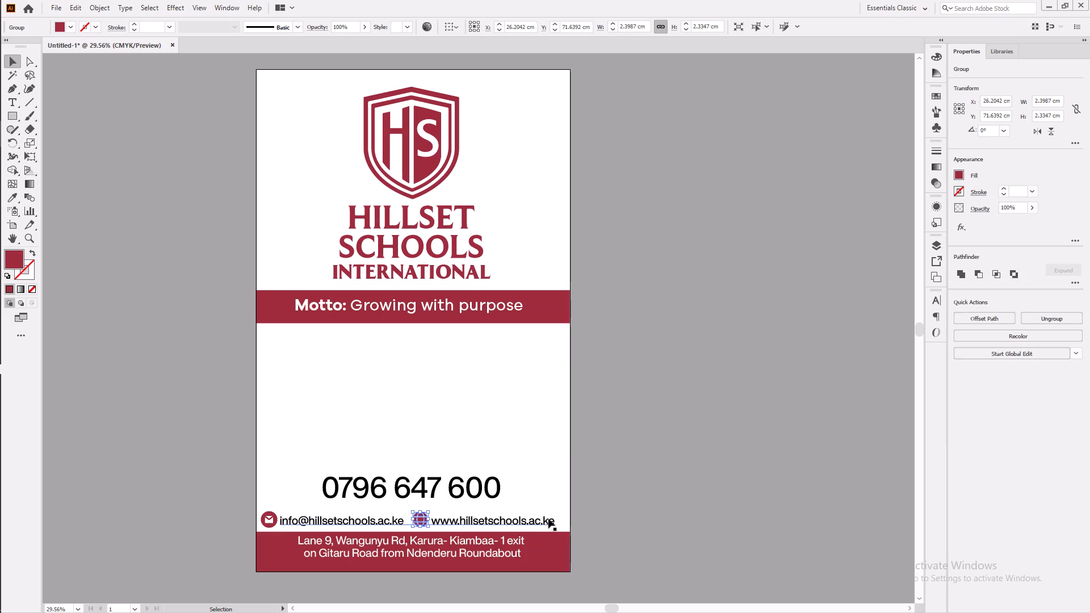
key(Up)
Align the envelope icon, globe icon and contact text line on their vertical centers.
drag(241, 516, 459, 519)
drag(459, 519, 464, 522)
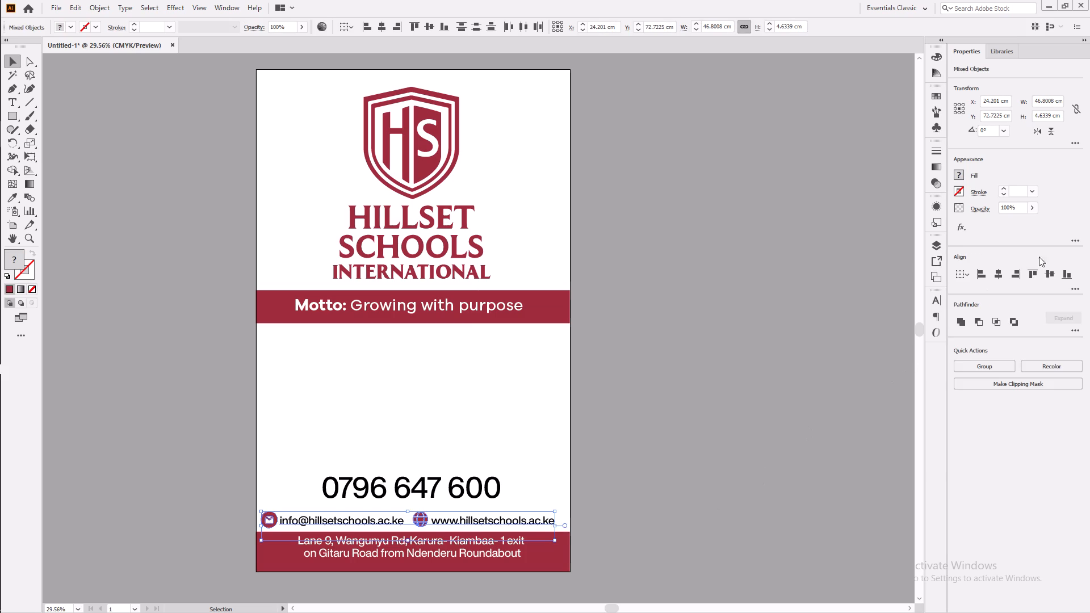
click(1048, 273)
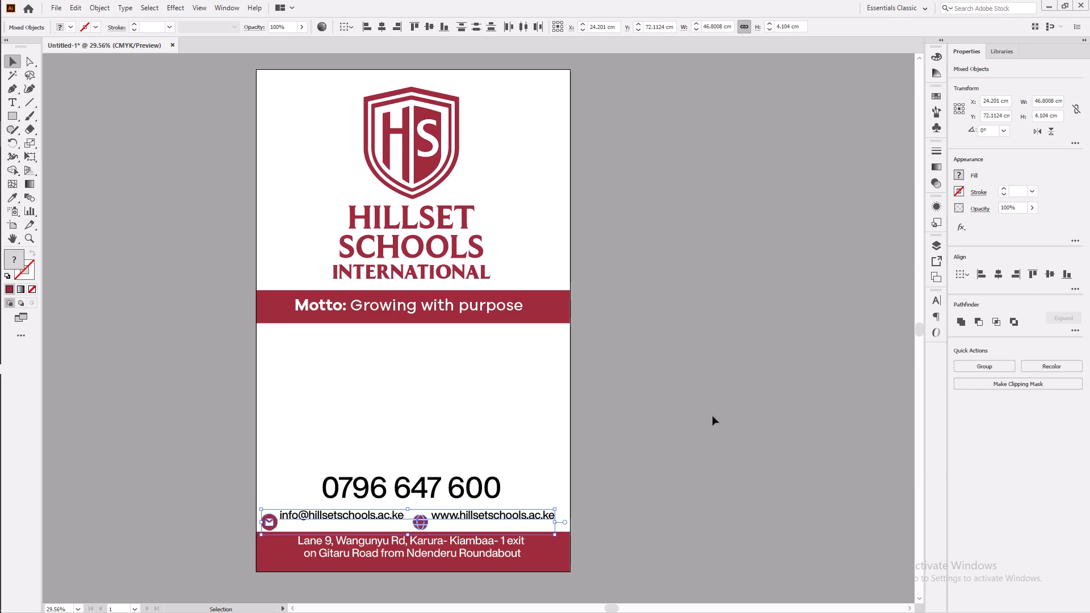
click(712, 416)
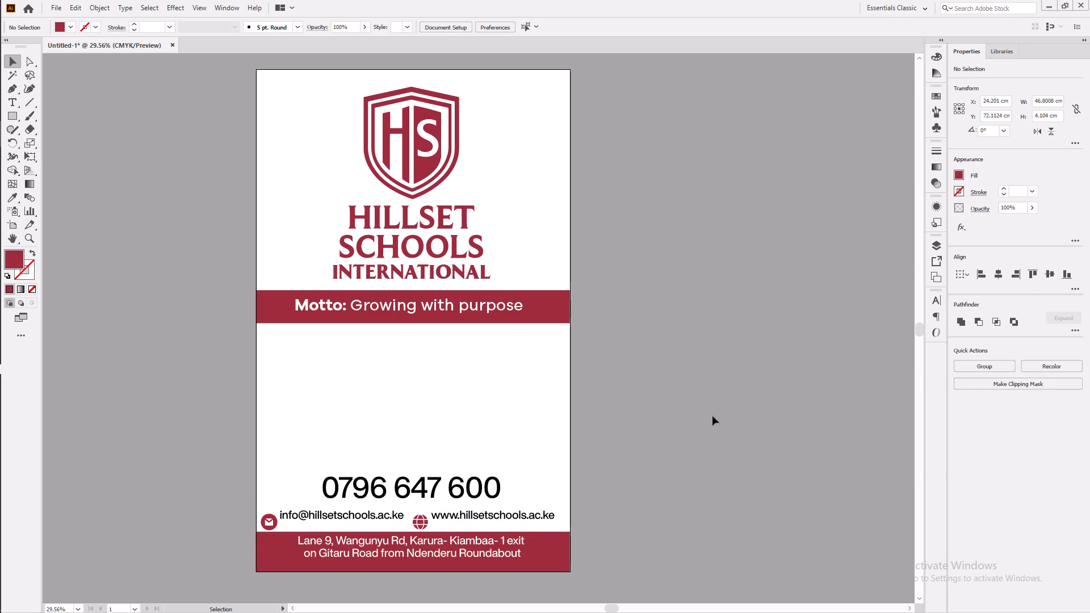
click(495, 518)
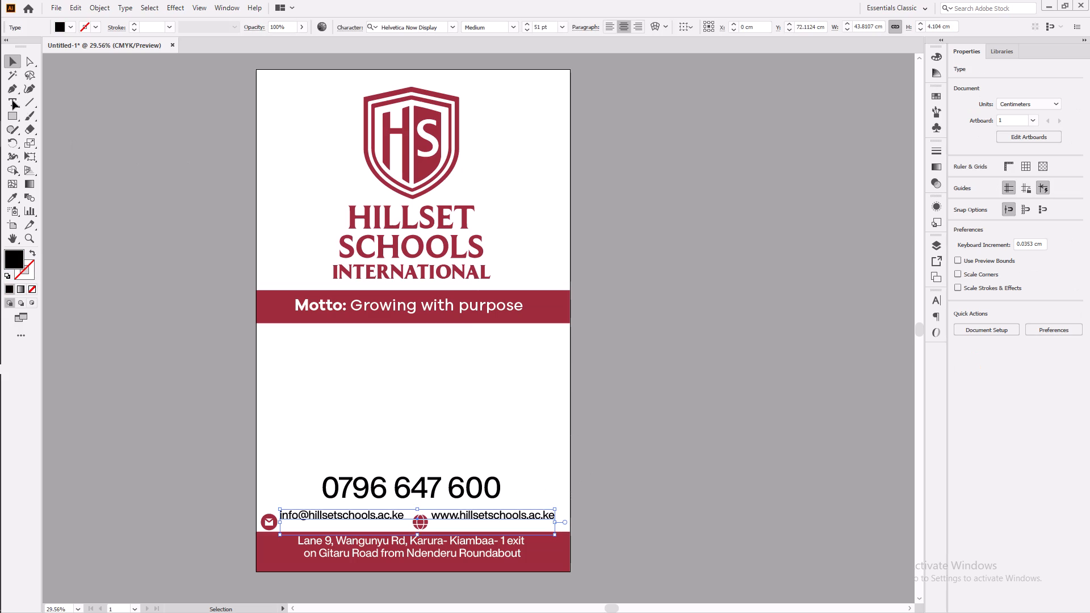
click(13, 101)
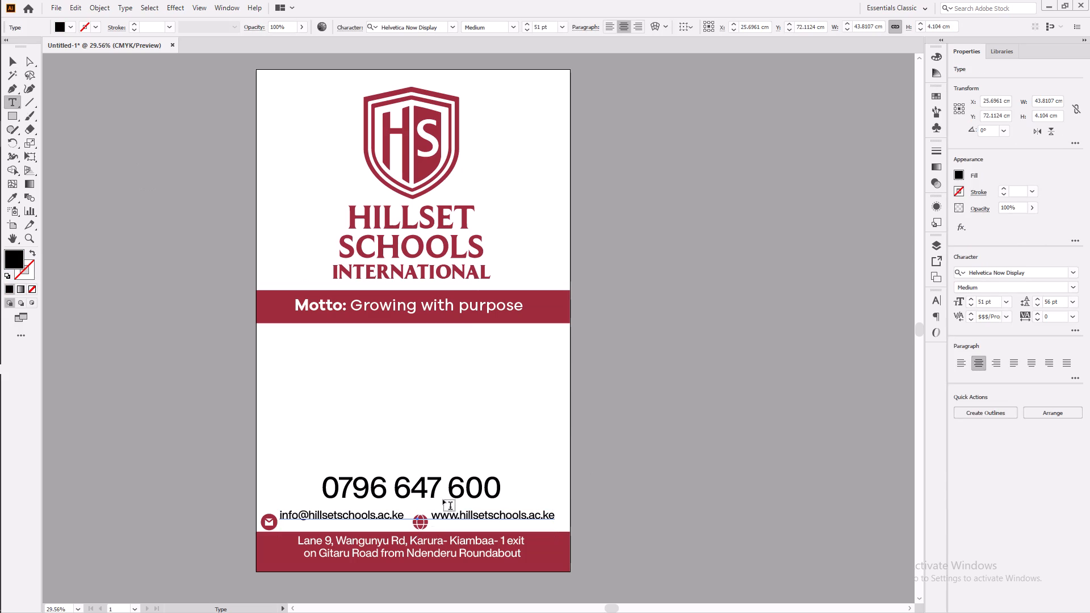
drag(432, 515, 596, 518)
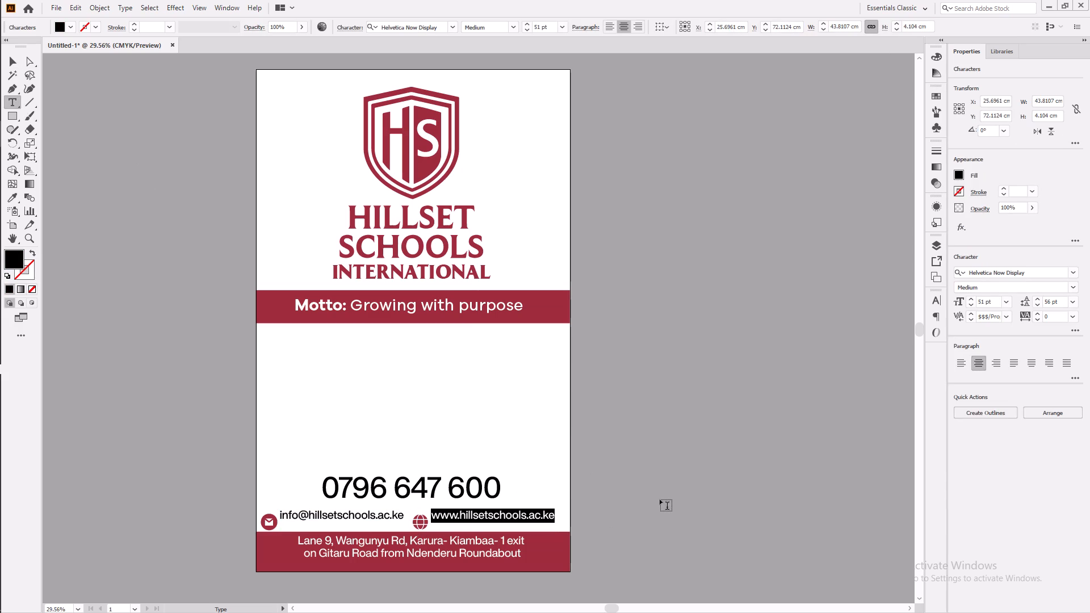
key(ctrl+x)
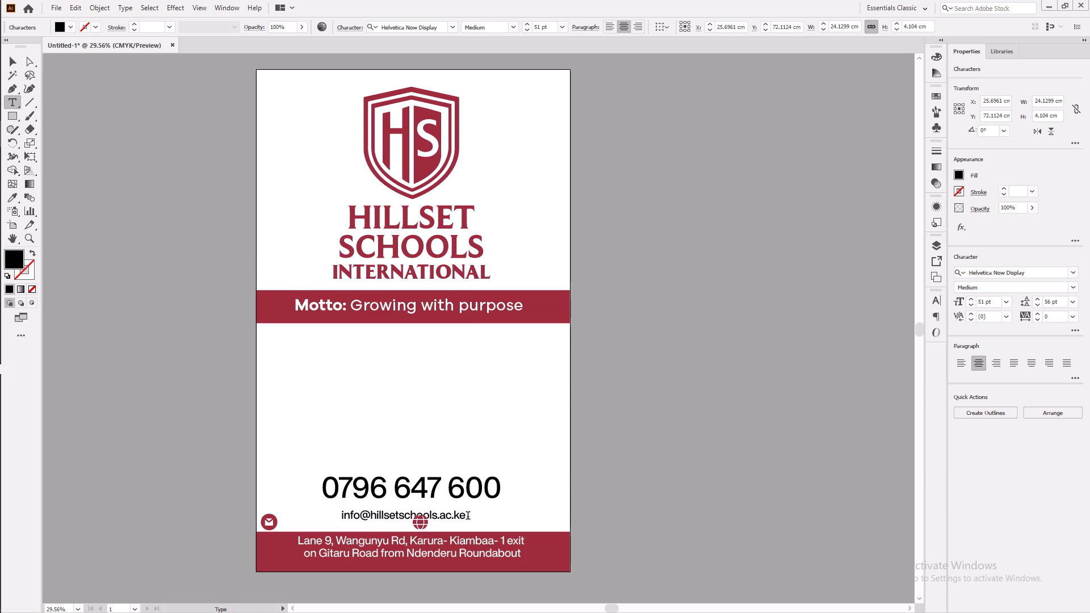
drag(465, 516, 594, 522)
key(BackSpace)
click(14, 64)
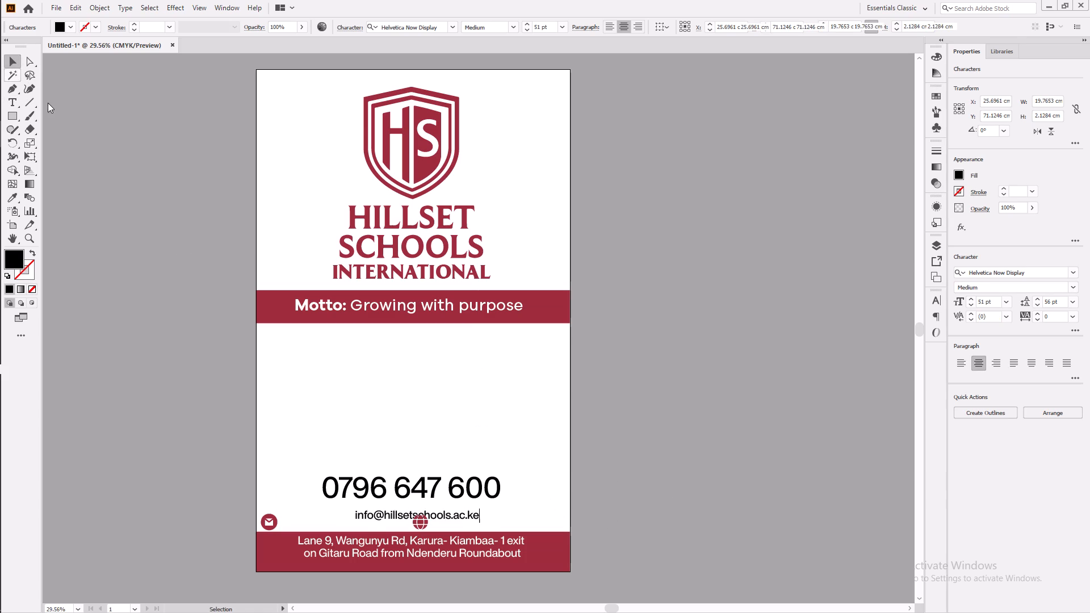
Move the email text next to the envelope icon and raise the icon about 1.42 cm to sit level with it.
drag(462, 516, 359, 514)
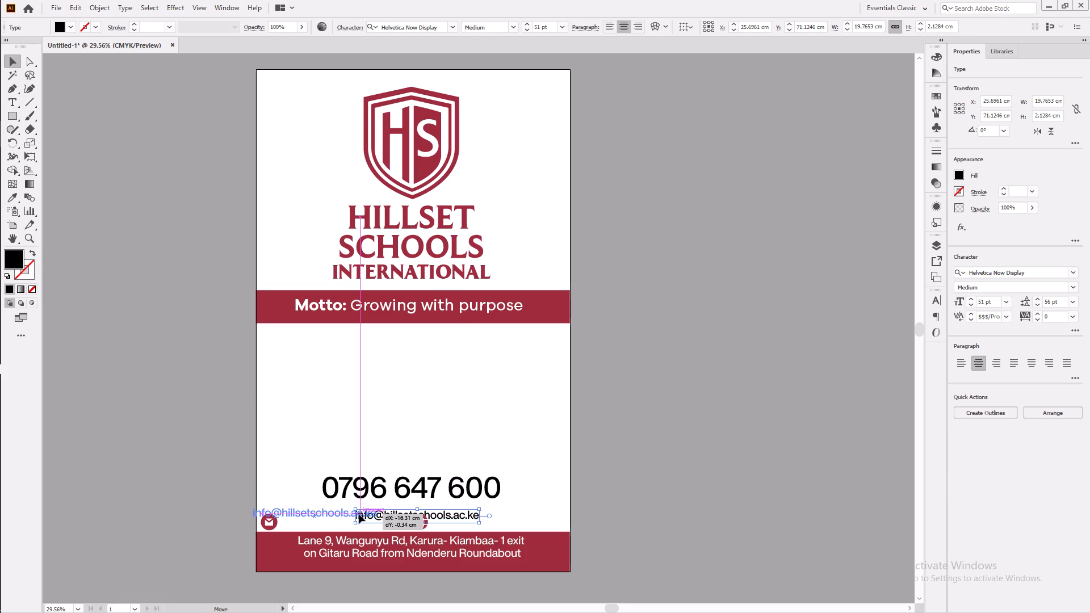
drag(359, 514, 385, 513)
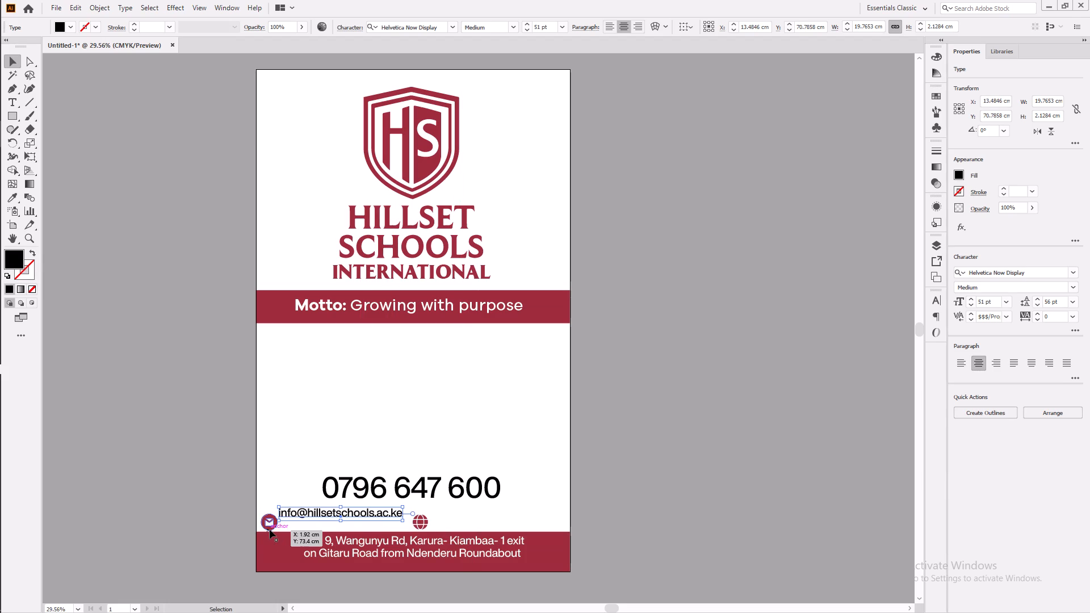
drag(270, 530, 269, 520)
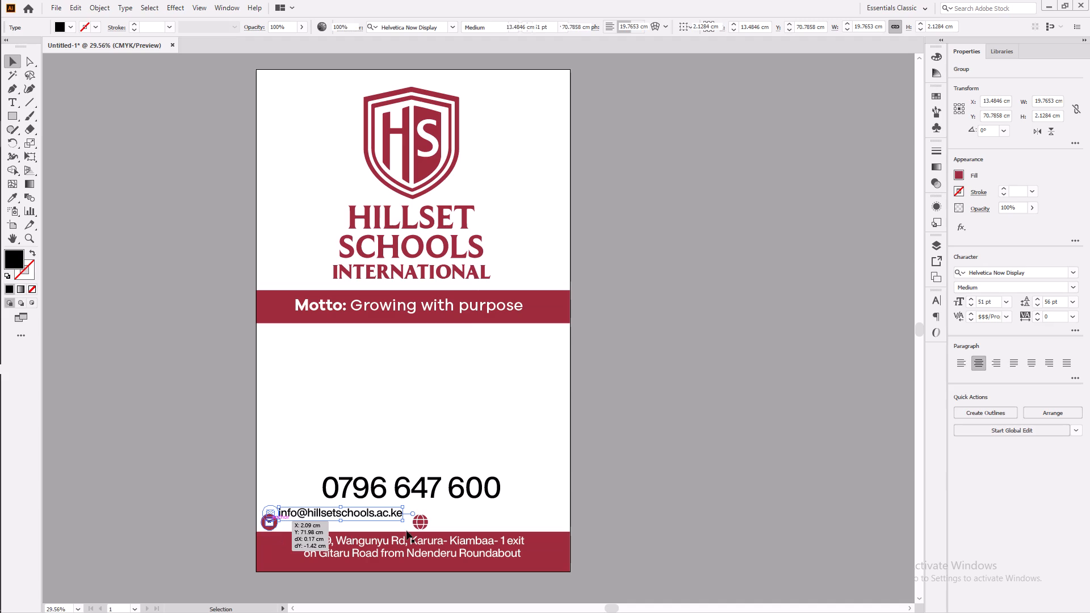
Nudge the email text about 0.5 cm to the right to widen its gap from the envelope icon.
click(359, 511)
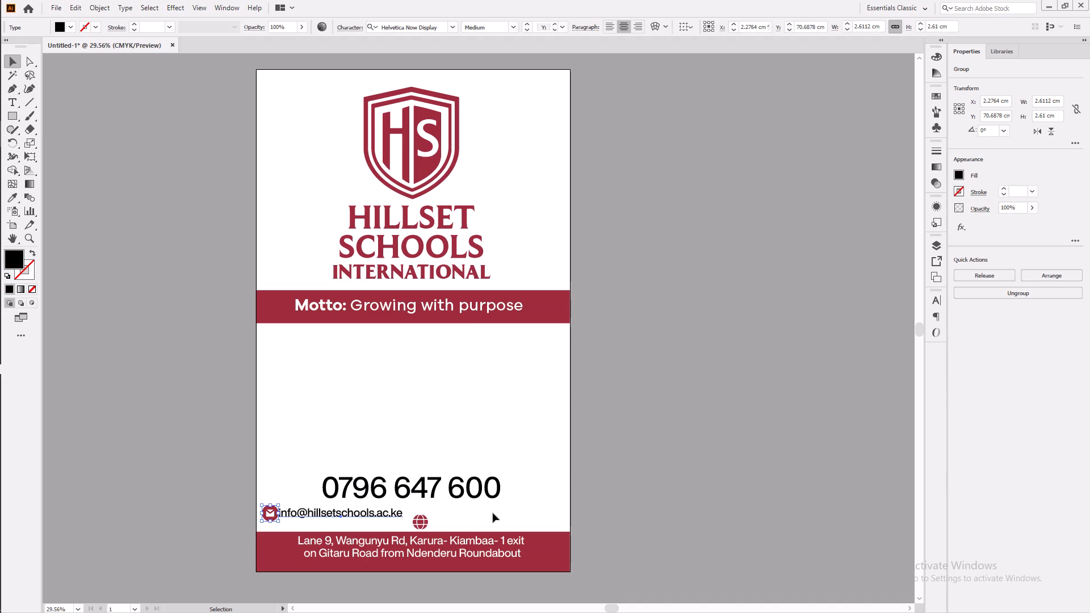
key(Right)
key(Right)
key(Right)
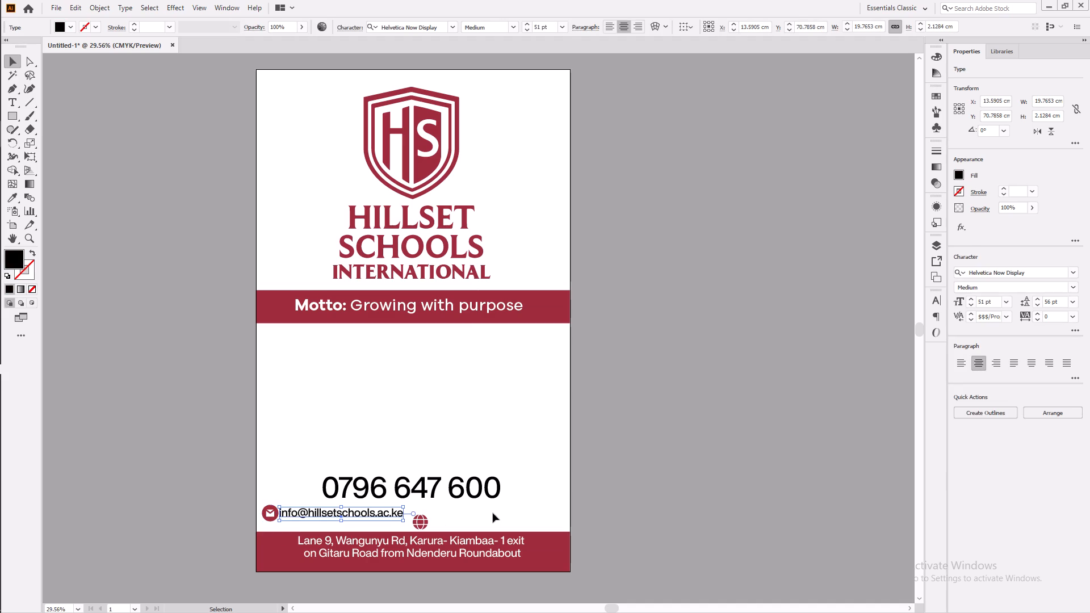
key(Right)
key(Right)
key(Right)
key(Right)
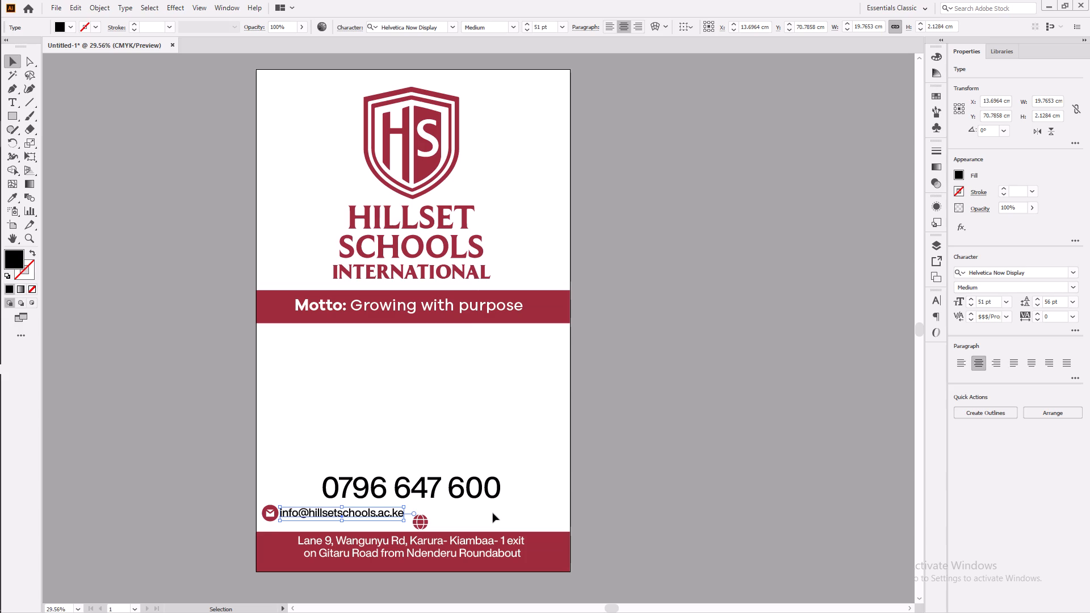
key(Right)
key(Right)
key(Right)
key(Right)
key(Right)
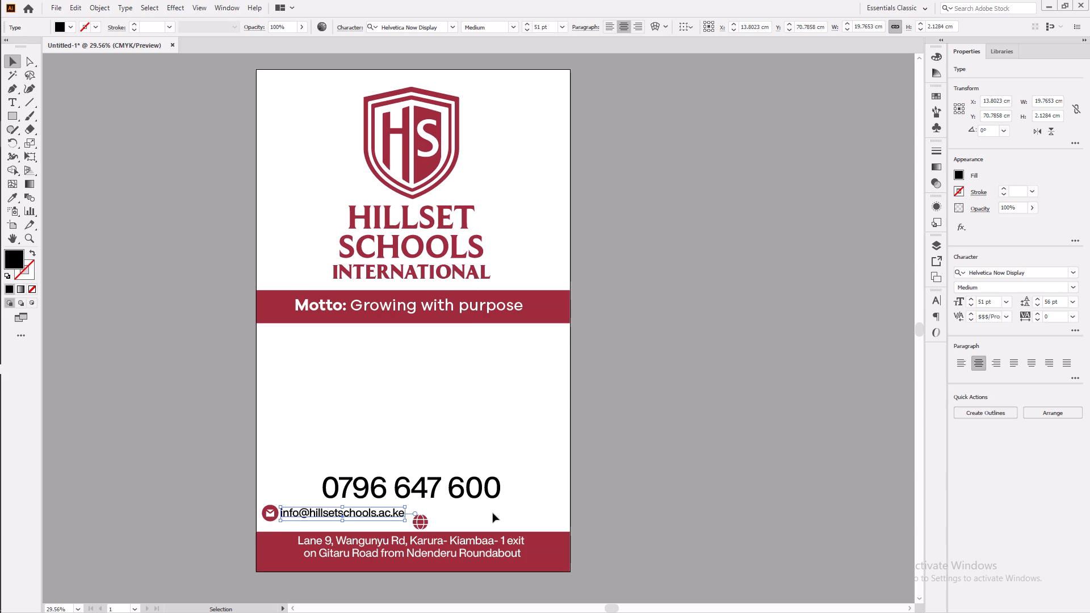
key(Right)
key(Right)
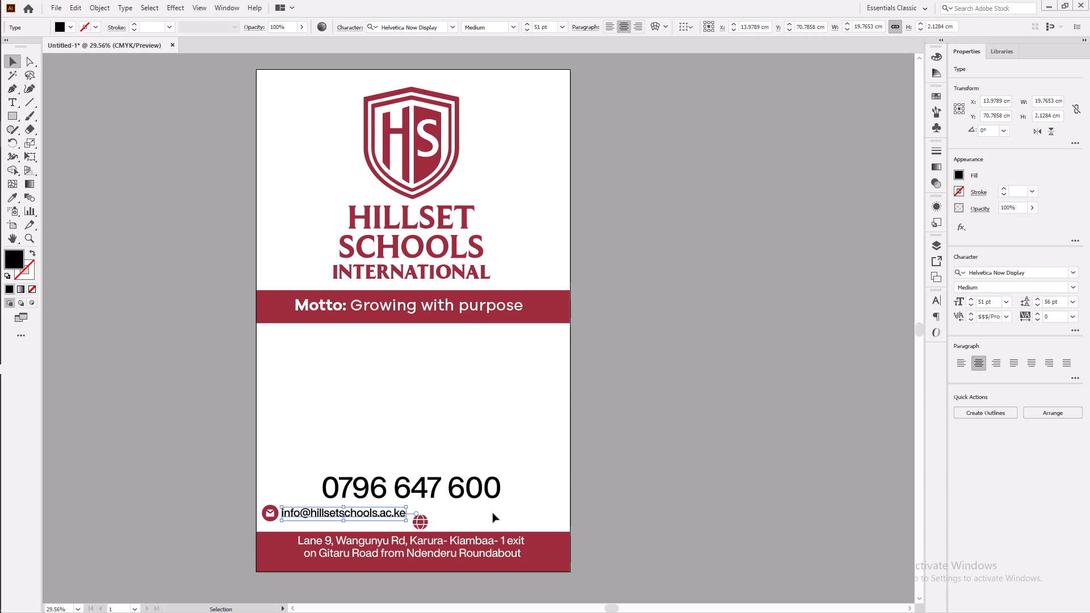
Raise the globe icon about 1.54 cm level with the email text and nudge it closer to the text's end.
drag(425, 526, 430, 519)
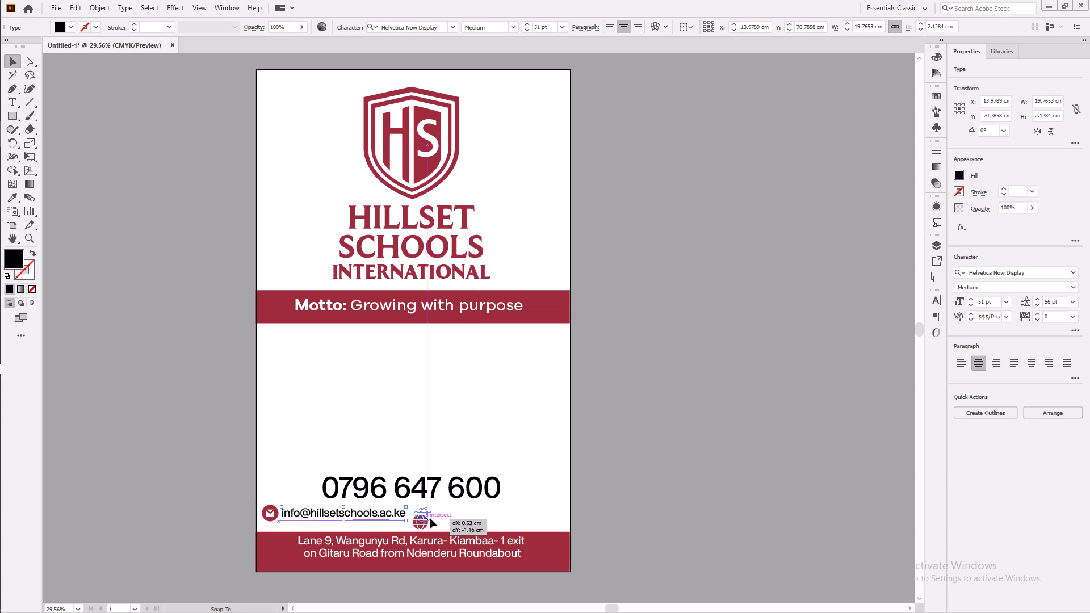
drag(430, 519, 425, 515)
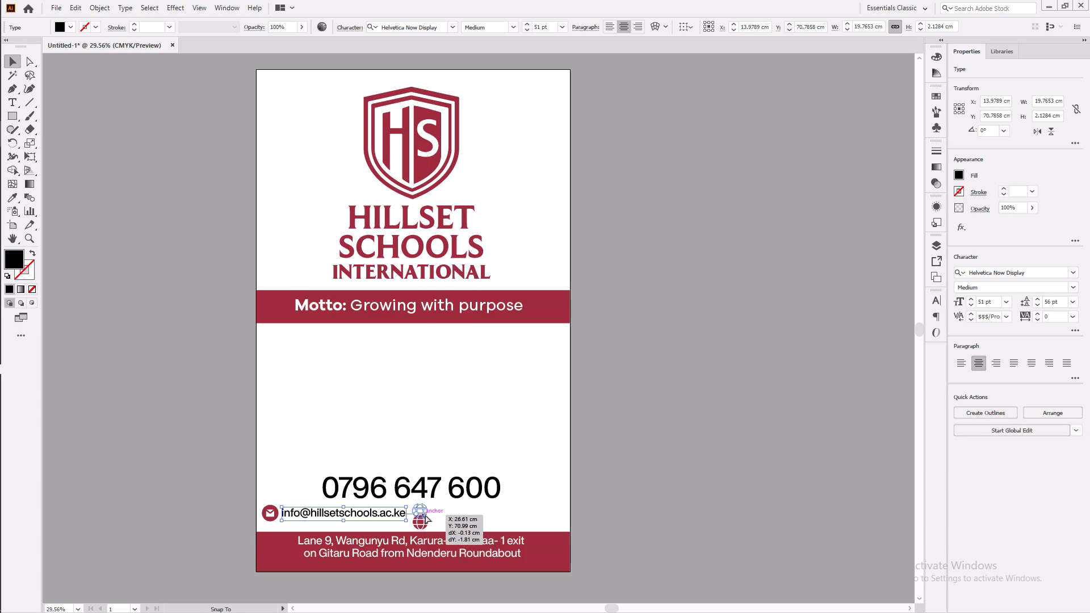
drag(425, 515, 426, 516)
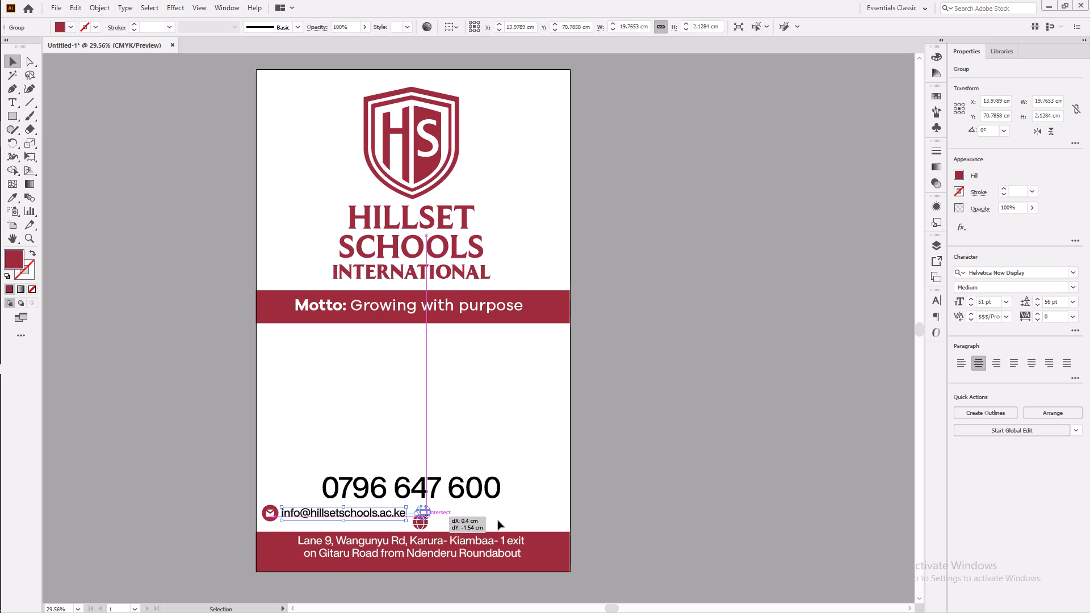
key(Left)
key(Left)
key(Left)
key(Left)
key(Left)
key(Left)
key(Left)
key(Left)
key(Left)
key(Left)
key(Left)
key(Left)
key(Left)
key(Left)
key(Left)
key(Left)
key(Left)
key(Left)
key(Left)
key(Left)
key(Left)
key(Left)
key(Left)
key(Left)
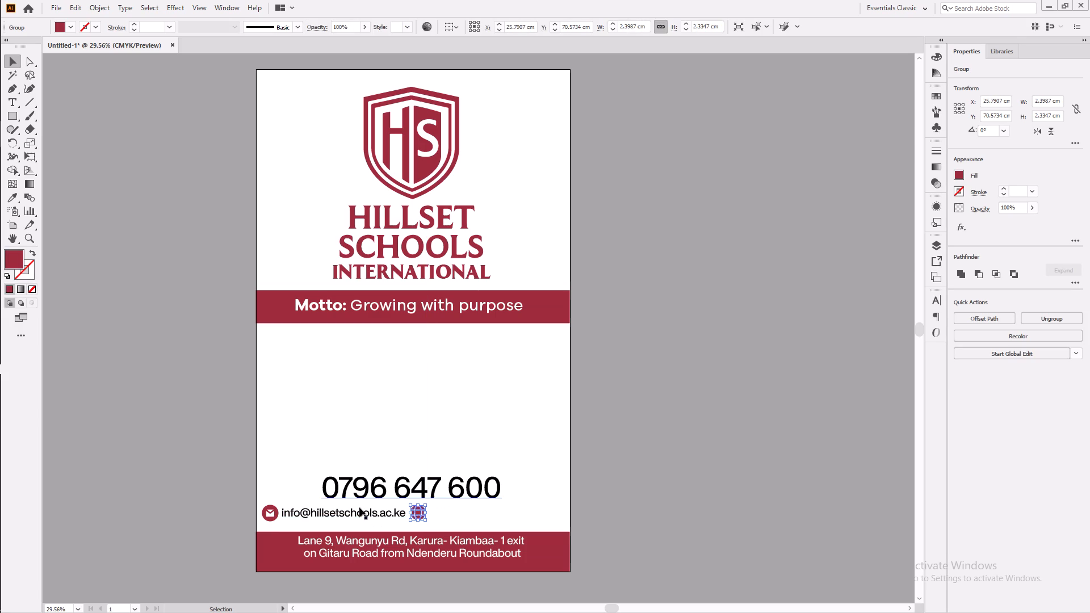
click(506, 513)
key(ctrl+v)
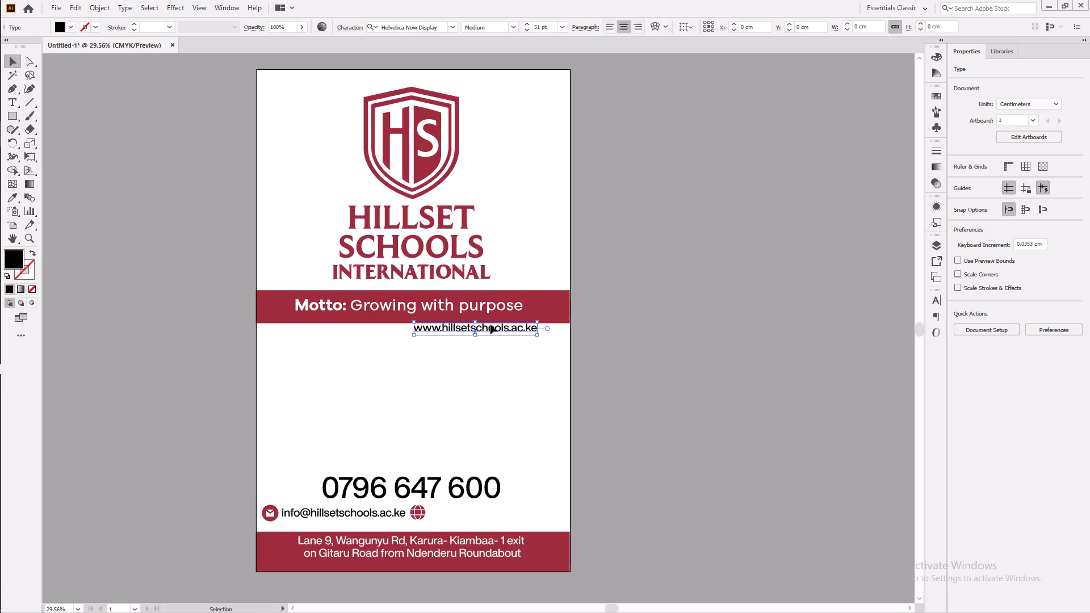
drag(493, 328, 498, 470)
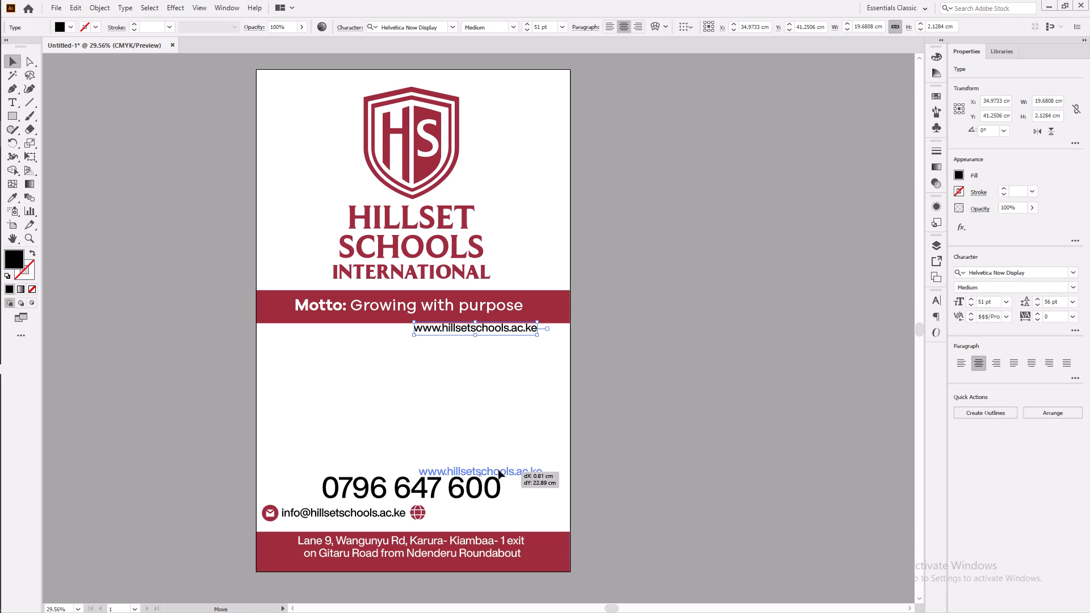
drag(498, 470, 508, 514)
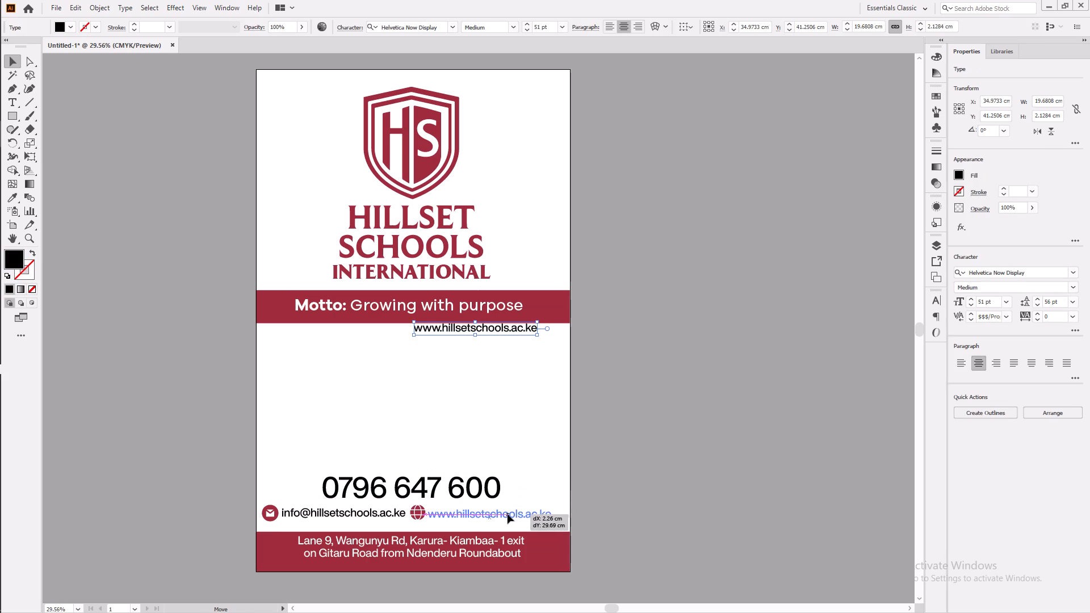
drag(508, 514, 508, 514)
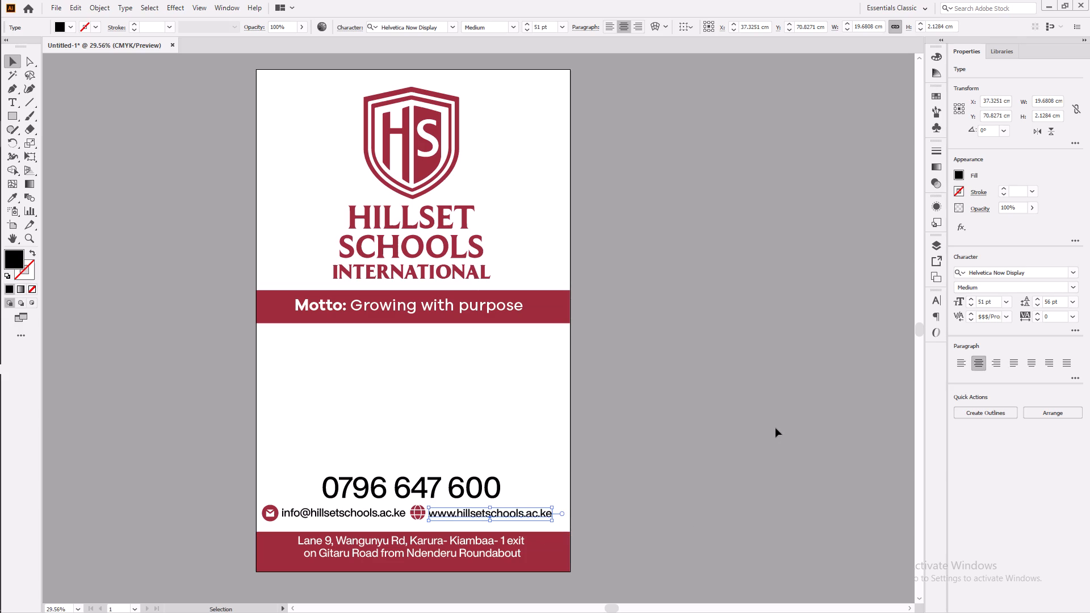
key(Up)
key(Up)
key(Up)
key(Up)
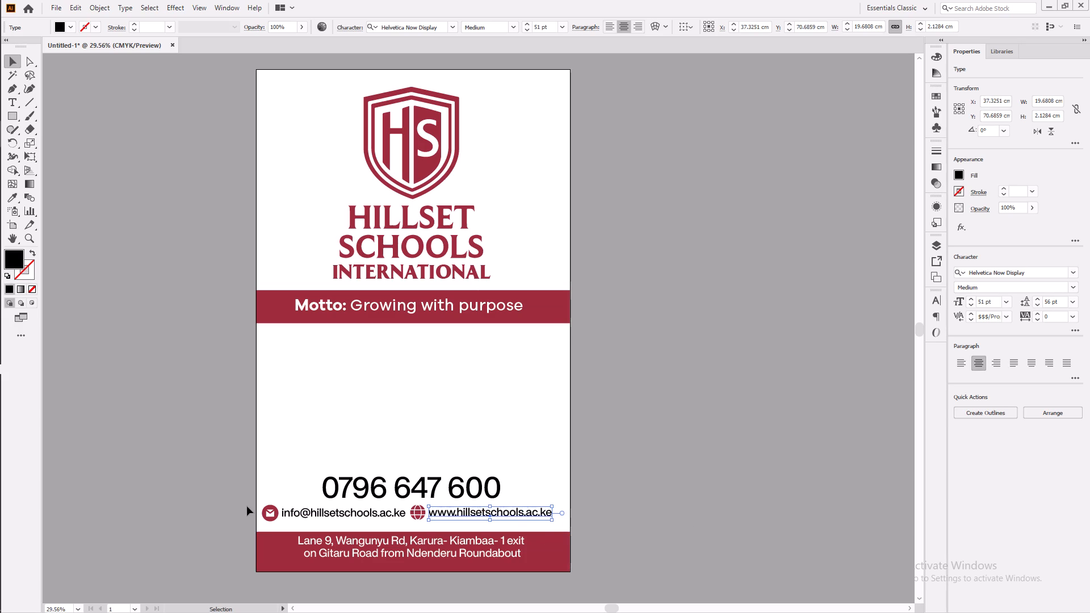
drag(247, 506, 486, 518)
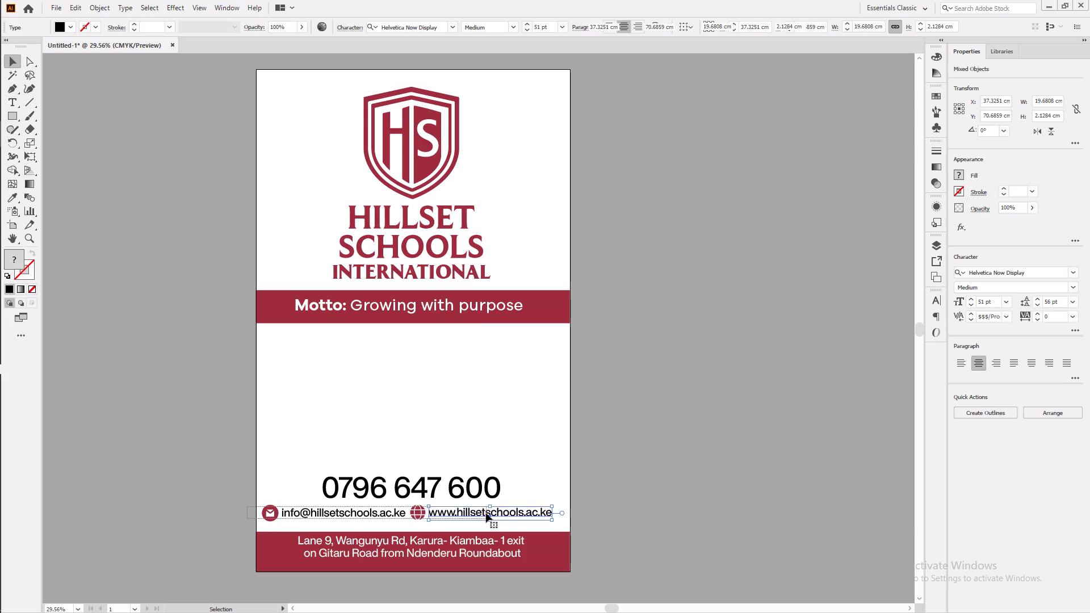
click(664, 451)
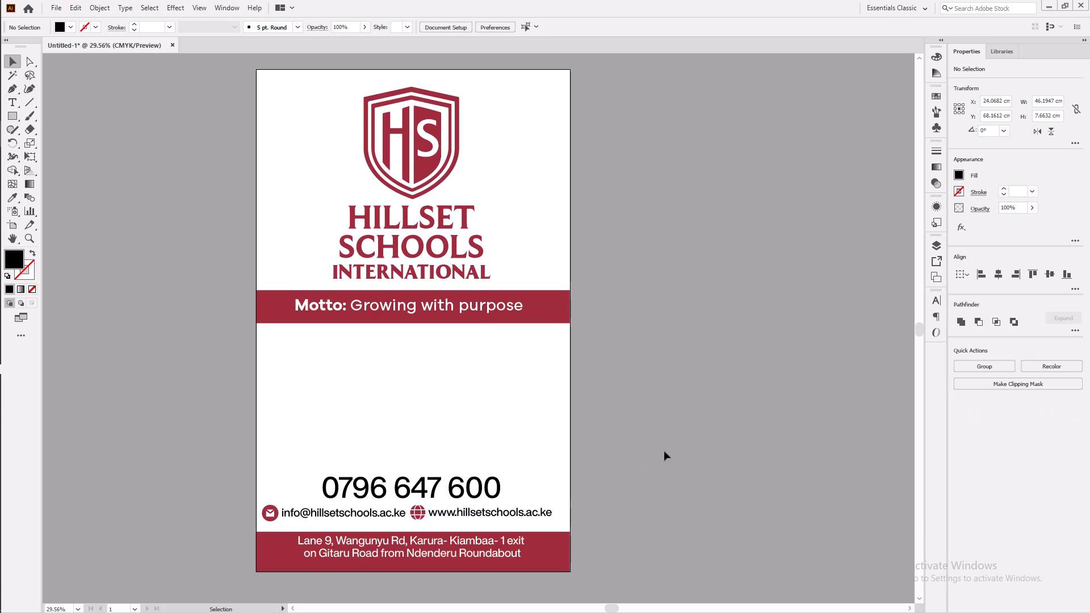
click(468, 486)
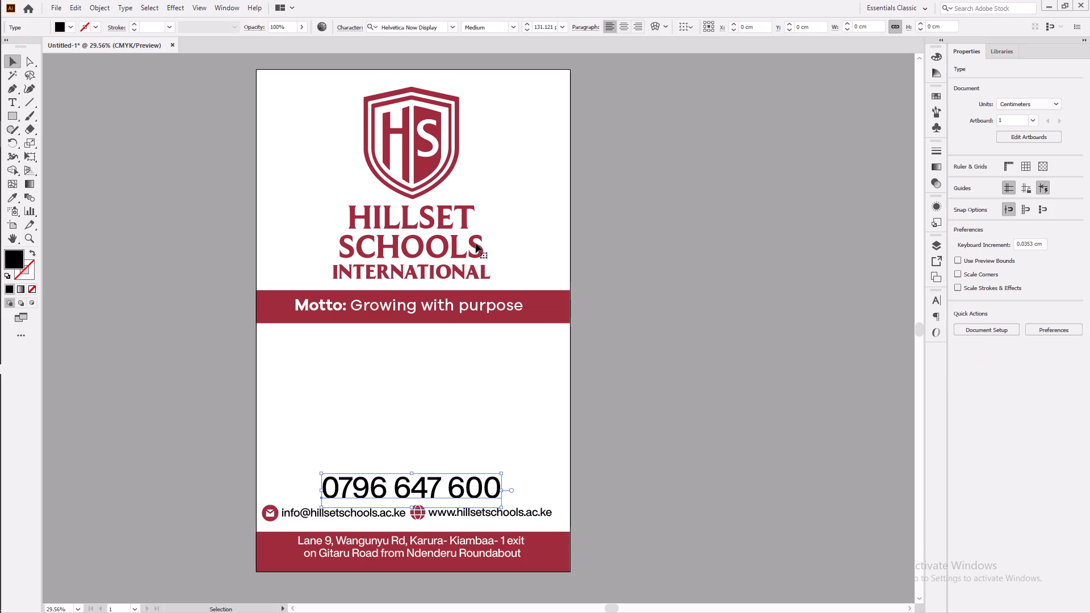
Change the motto text's font to Helvetica Now Display in the Medium style.
click(443, 310)
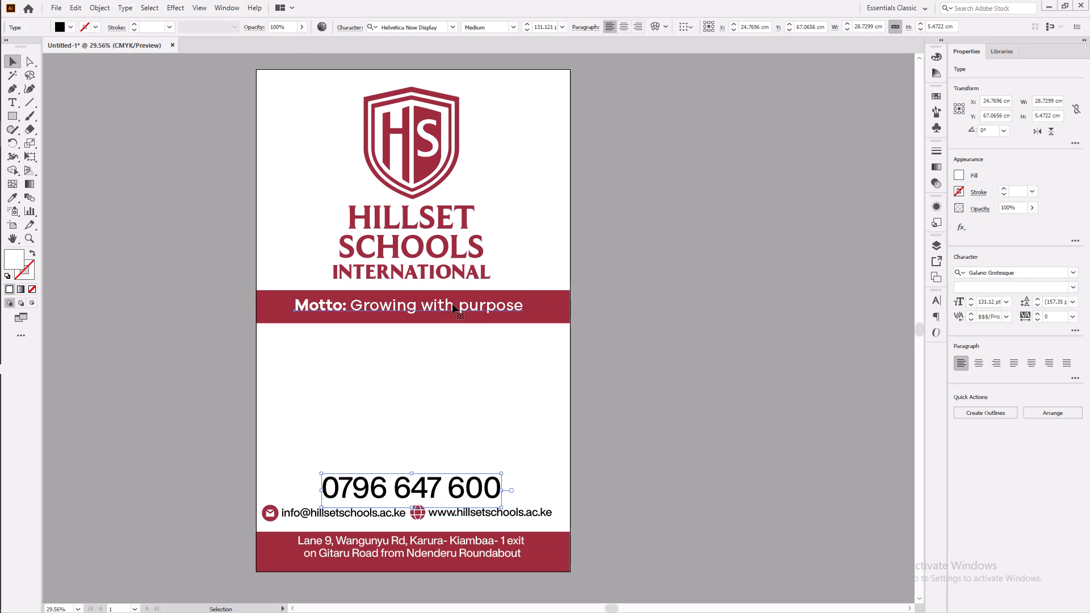
click(1043, 276)
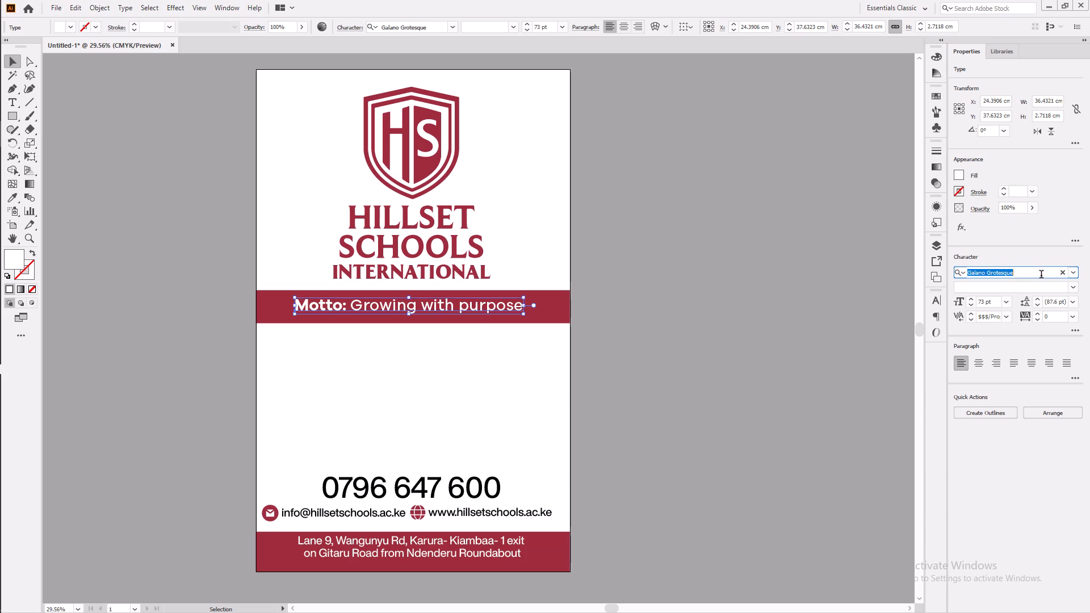
text(Helvet)
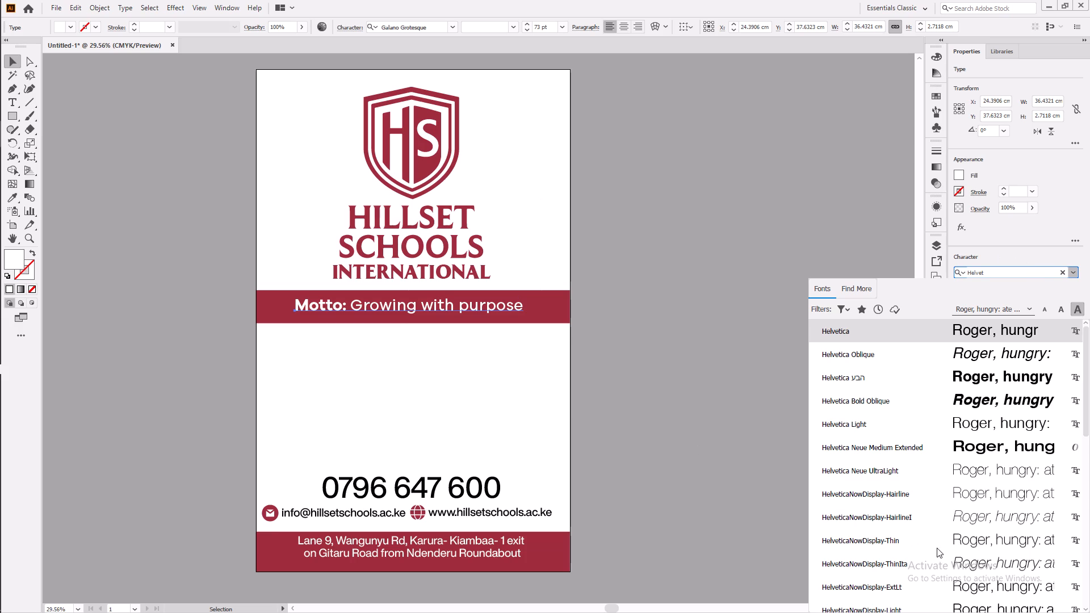
scroll(939, 548, down, 4)
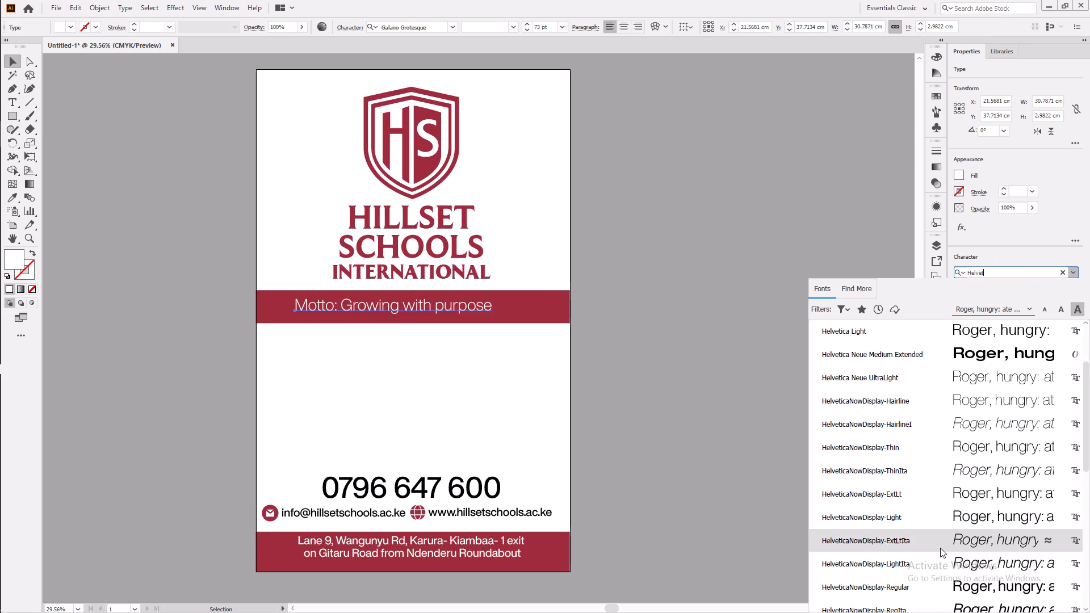
click(970, 591)
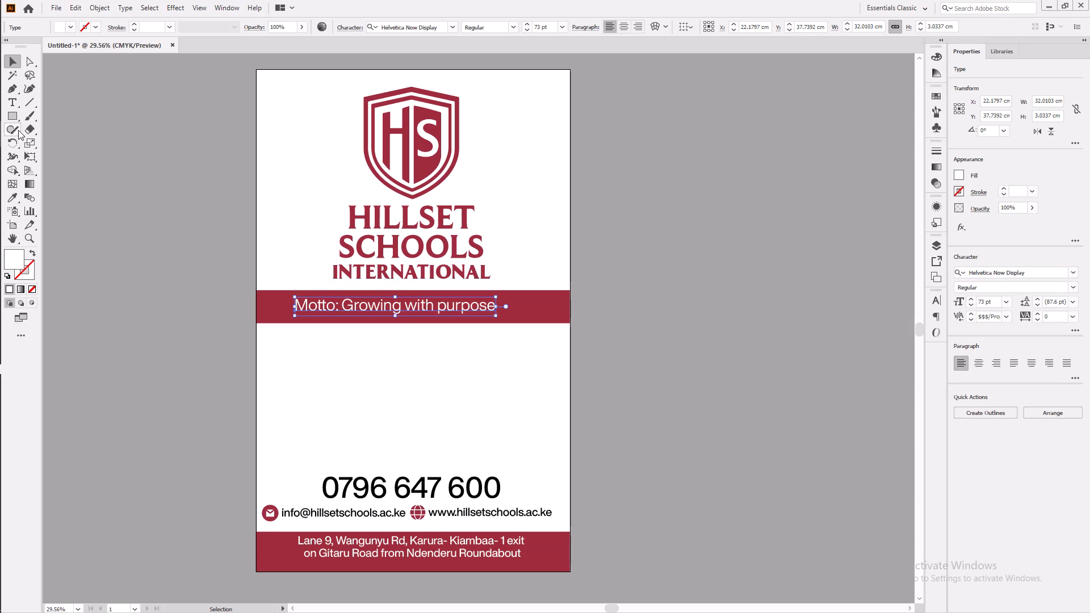
click(1075, 285)
click(1016, 423)
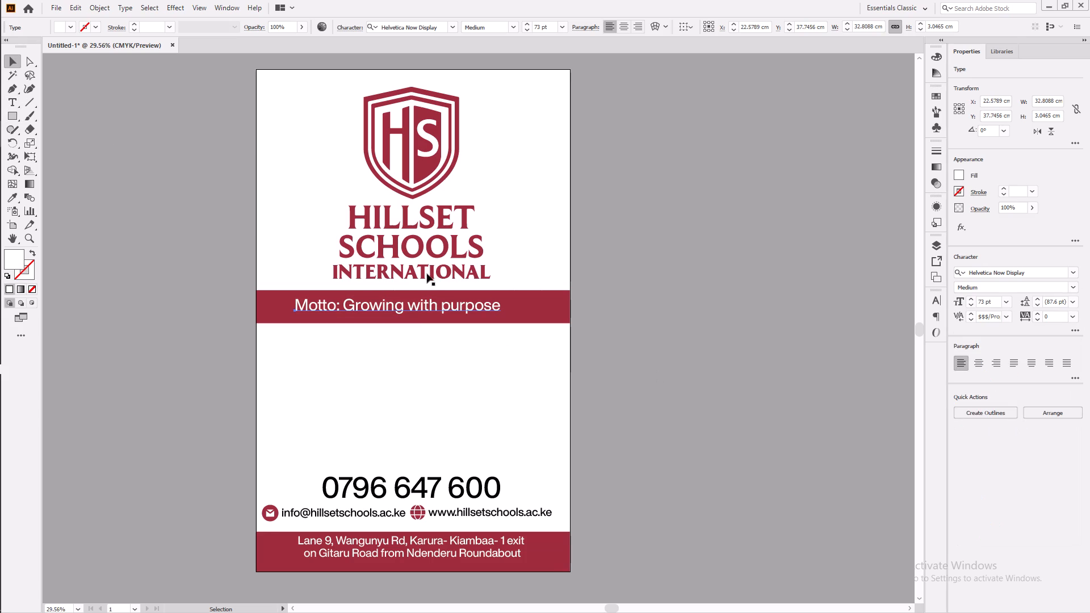
Set the word "Motto:" in the motto line to the Extra Bold style.
click(12, 103)
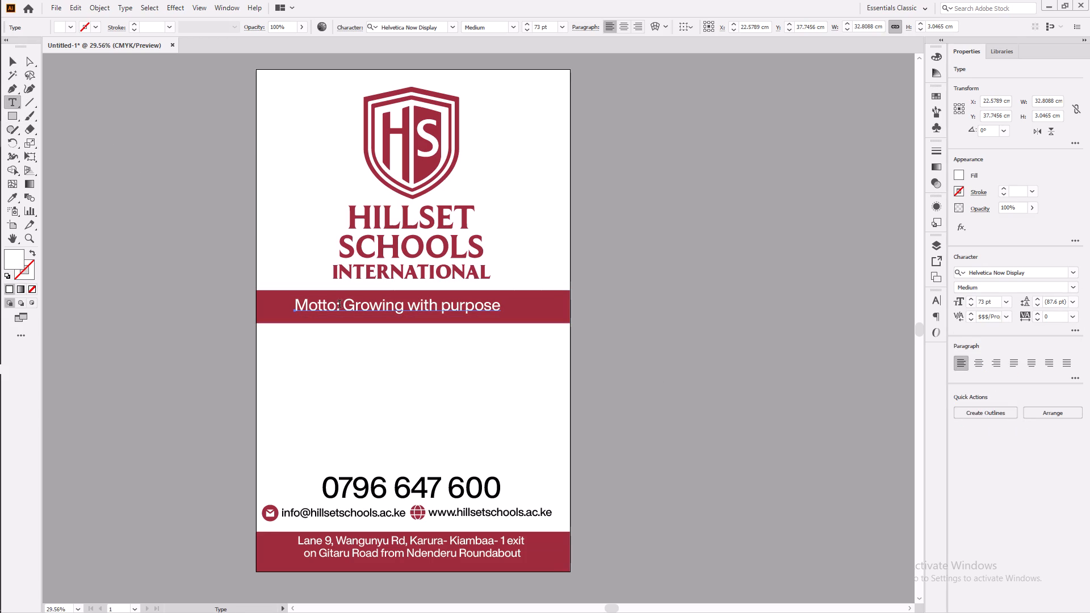
drag(341, 305, 250, 306)
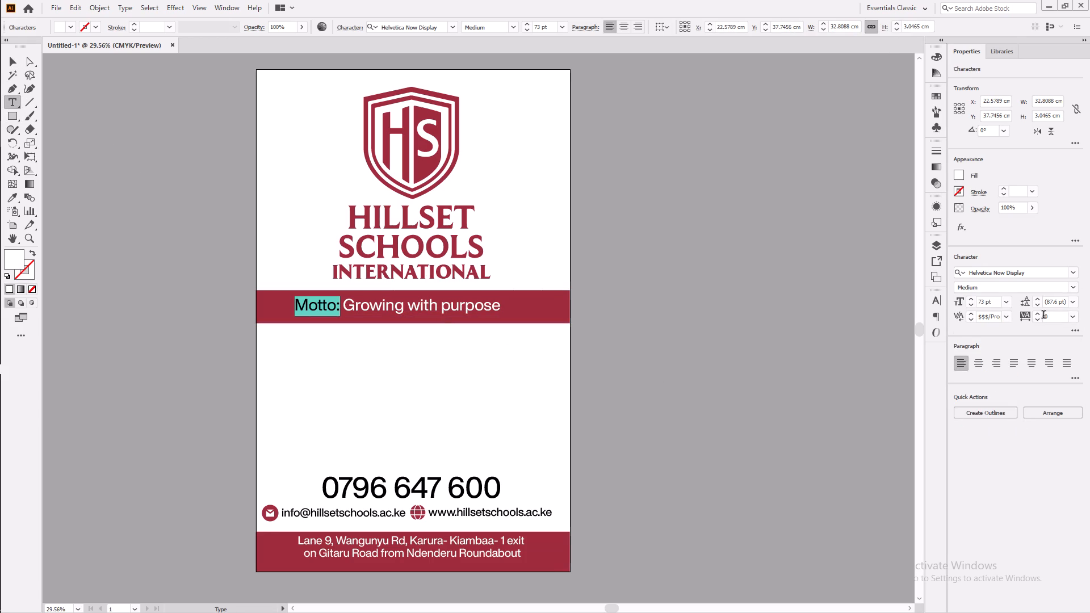
click(1075, 284)
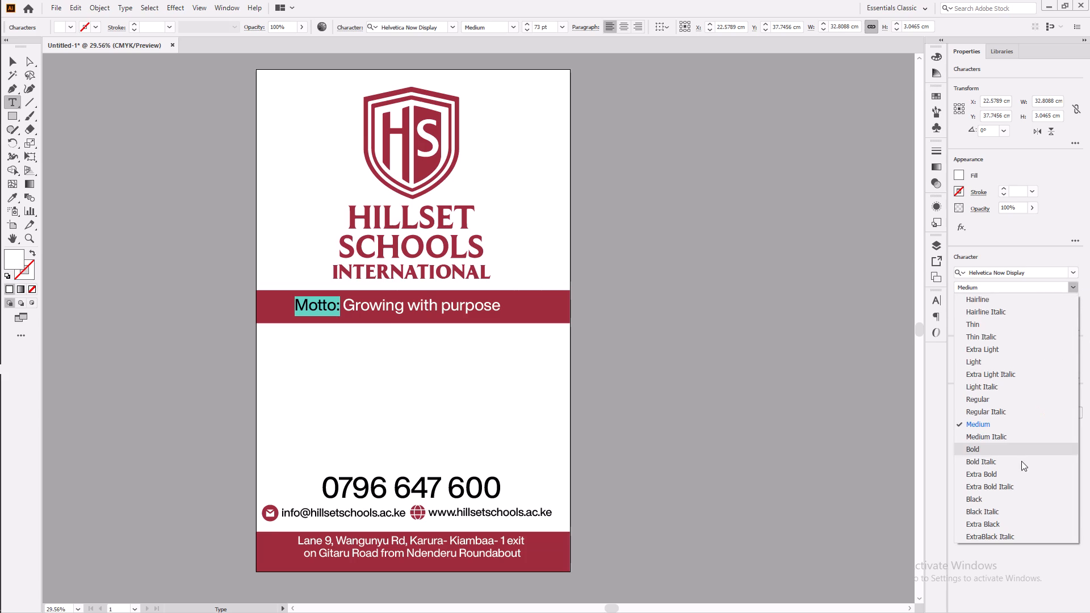
click(1019, 476)
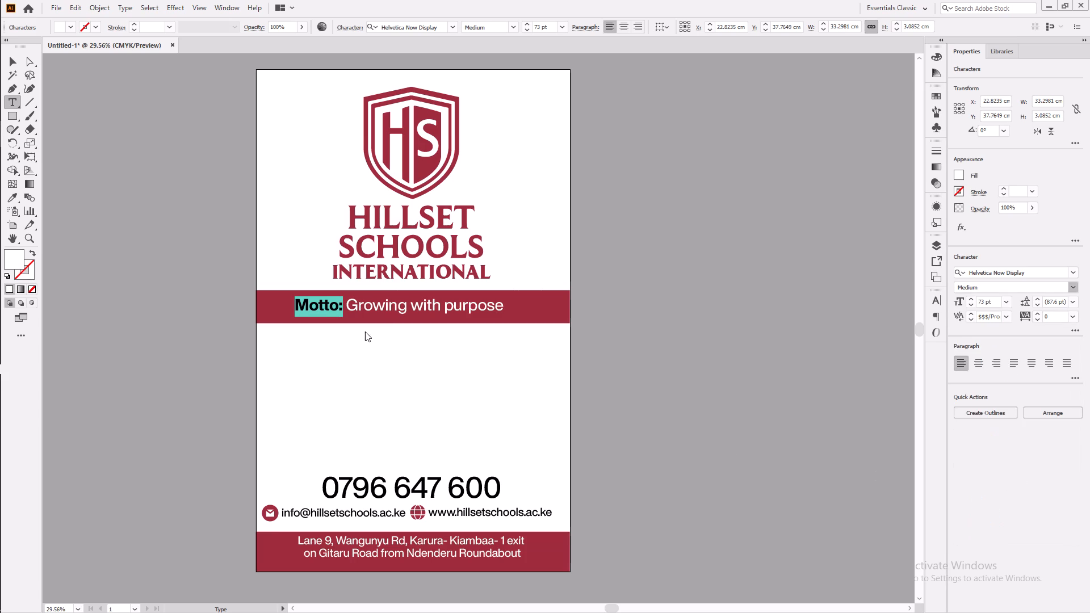
click(14, 61)
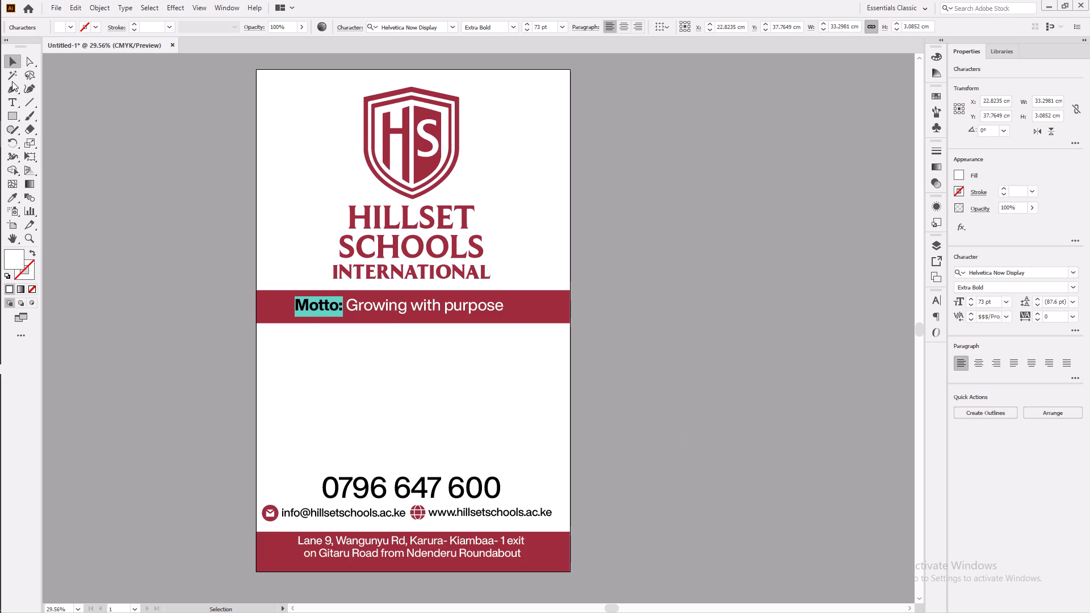
click(551, 387)
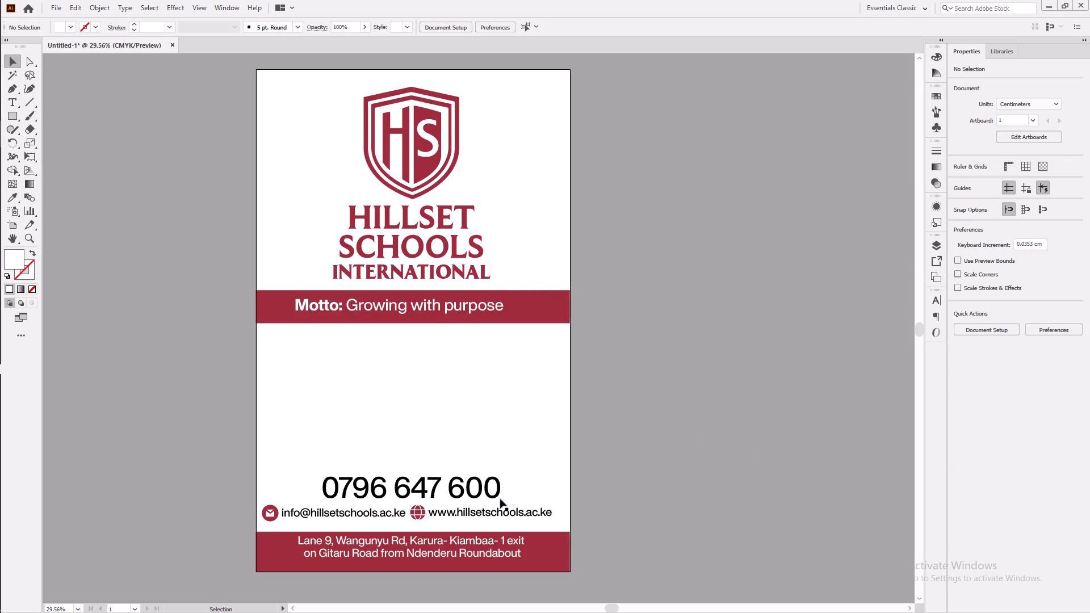
Shift the email and website row with both icons about 1.2 cm right and slightly down toward the address band.
drag(239, 511, 510, 518)
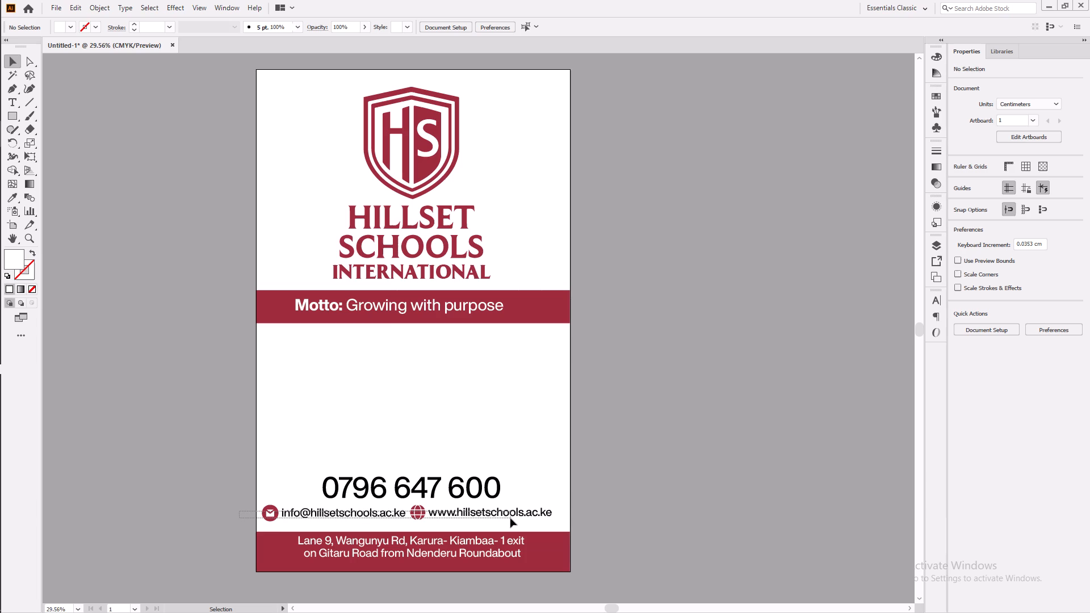
key(Right)
key(Right)
key(Right)
key(Right)
key(Right)
key(Right)
key(Right)
key(Right)
key(Right)
key(Right)
key(Right)
key(Right)
key(Right)
key(Right)
key(Right)
key(Right)
key(Right)
key(Right)
key(Right)
key(Right)
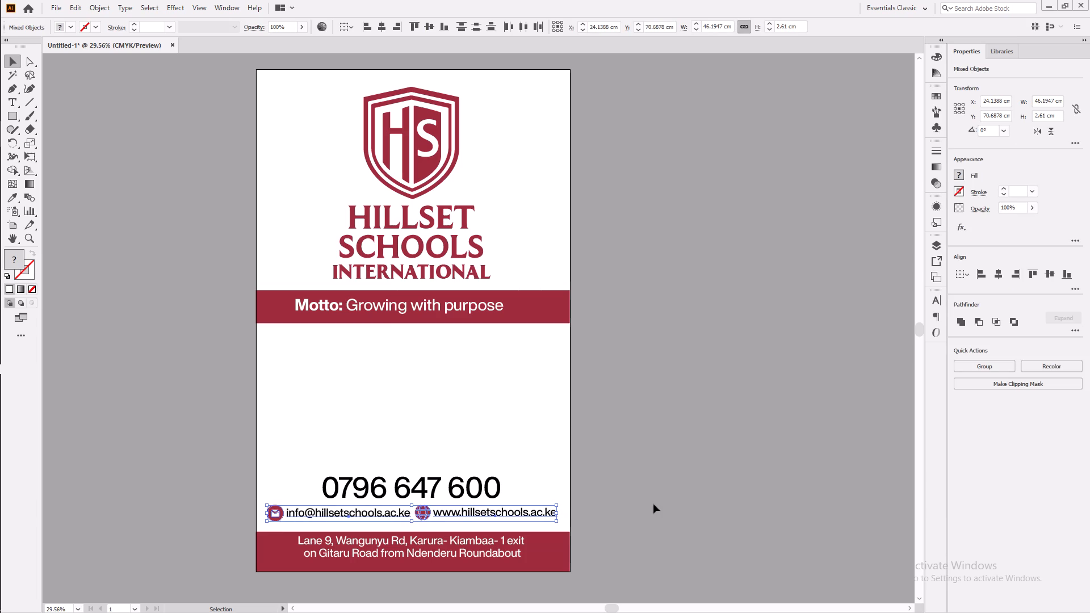
key(Right)
key(Right)
key(Right)
key(Right)
key(Down)
key(Down)
key(Down)
key(Down)
key(Down)
key(Down)
key(Down)
key(Down)
key(Down)
key(Down)
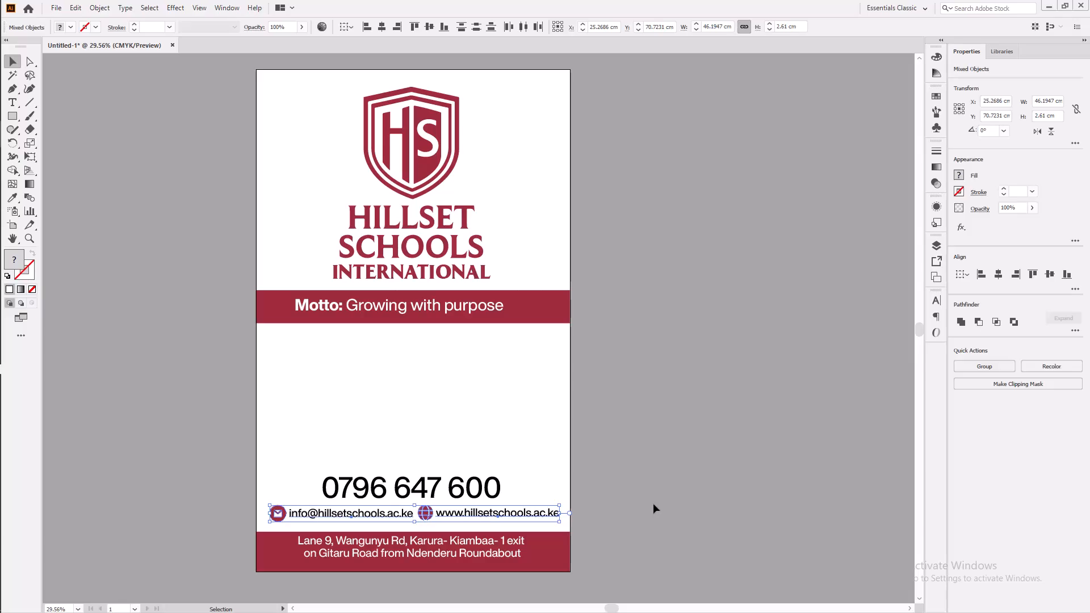
key(Down)
key(Down)
key(Down)
key(Down)
key(Down)
key(Down)
key(Down)
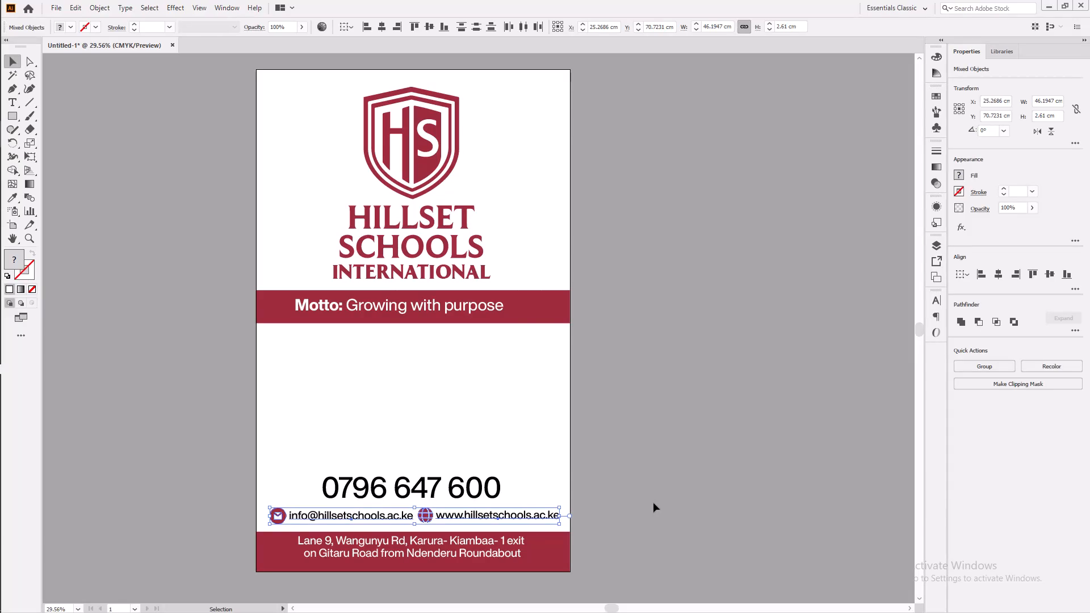
click(659, 474)
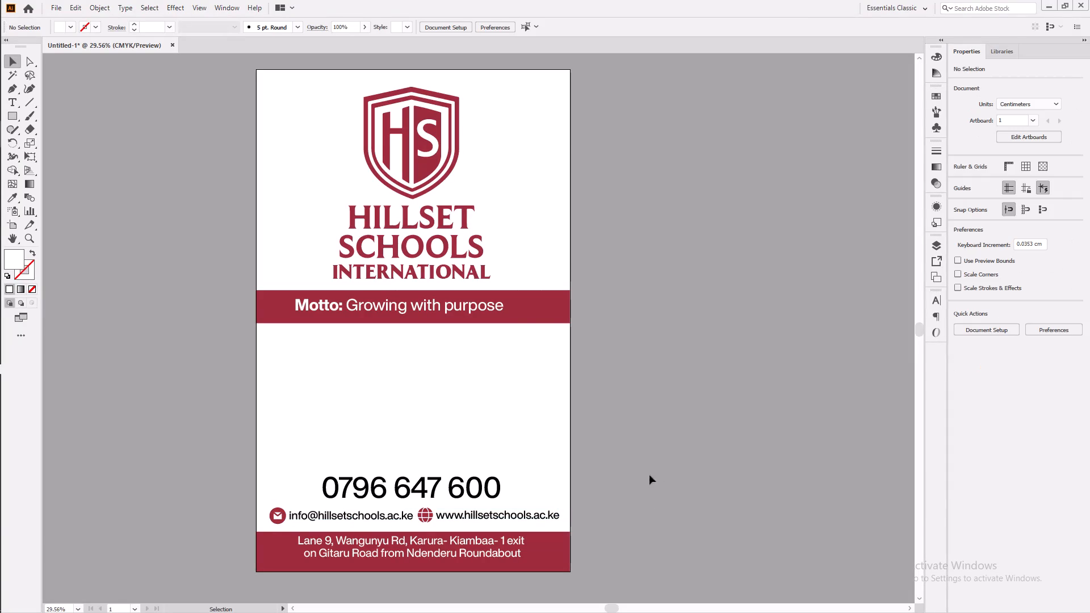
Extend the maroon address band slightly upward by raising its top edge toward the email and website row.
click(557, 551)
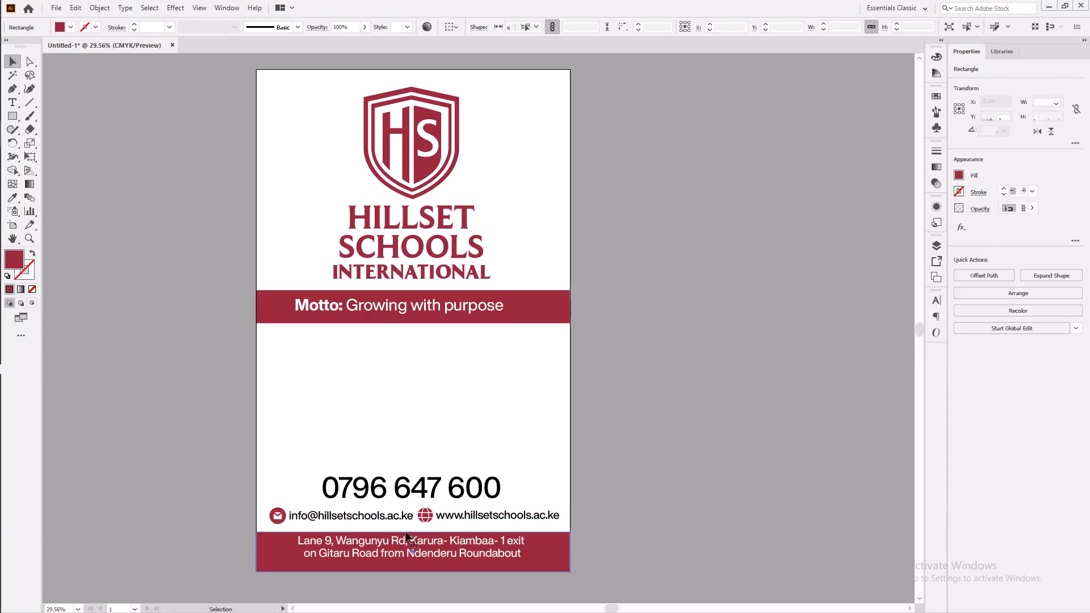
click(414, 528)
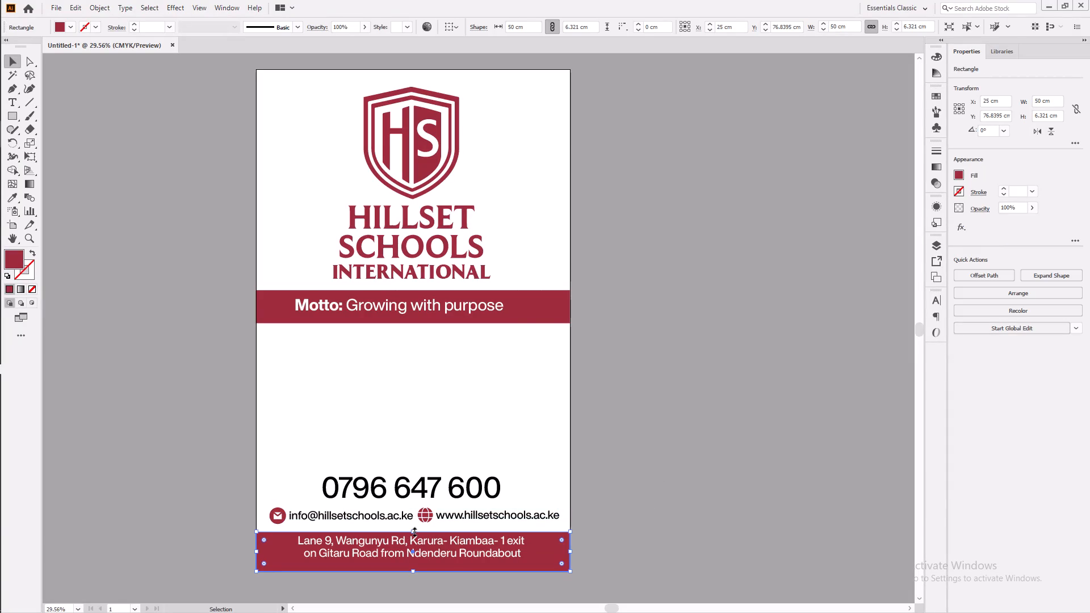
click(413, 531)
click(712, 509)
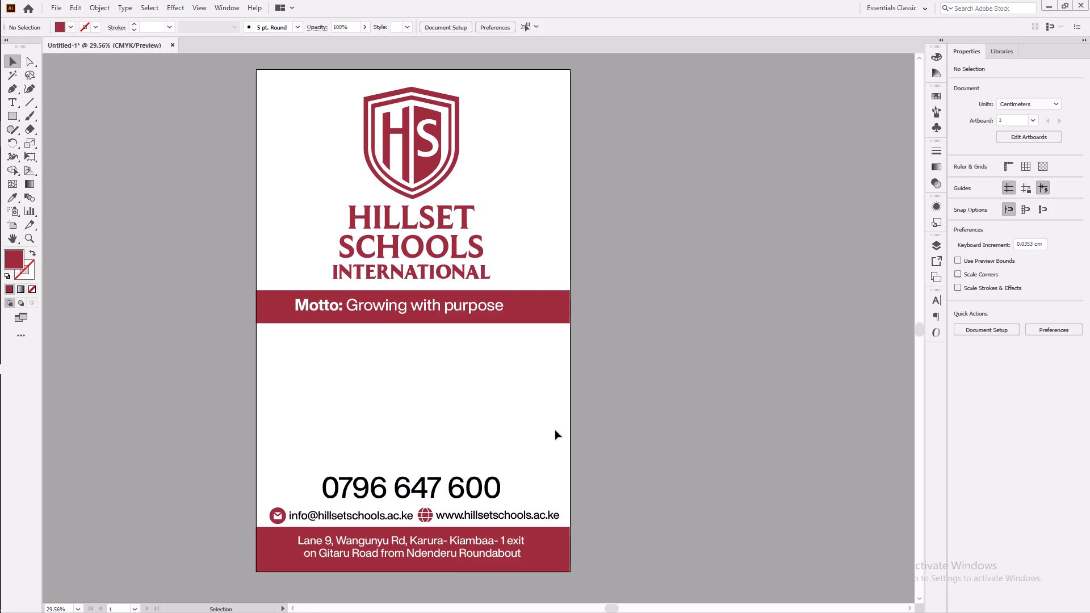
Shift the phone number and the email and website row with icons about 0.4 cm up and slightly left.
drag(269, 456, 453, 489)
drag(453, 489, 534, 520)
key(Up)
key(Up)
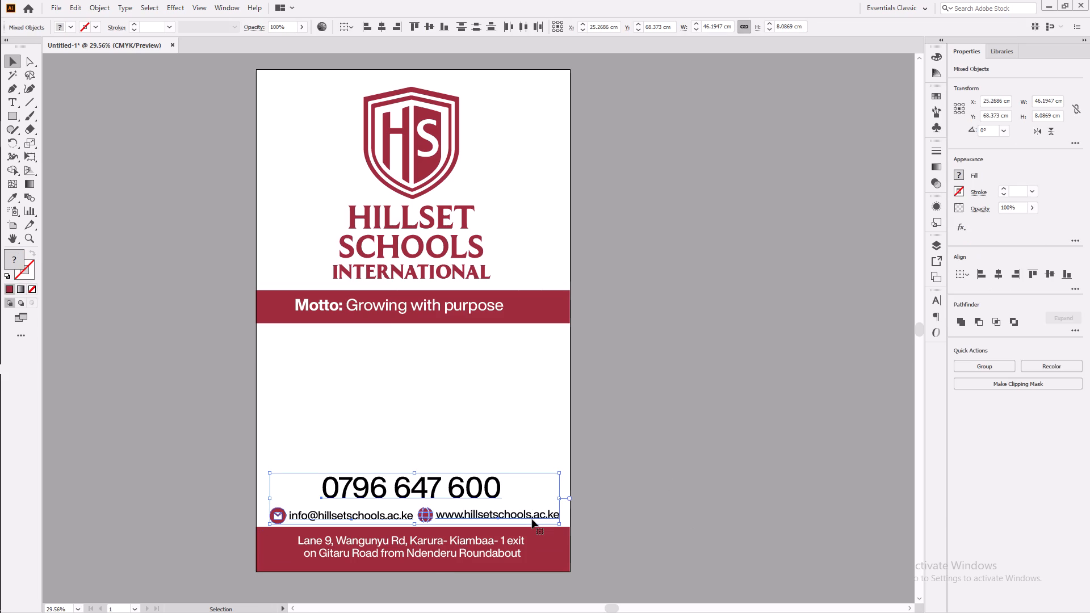
key(Up)
key(Up)
key(Up)
key(Up)
key(Up)
key(Up)
key(Up)
key(Up)
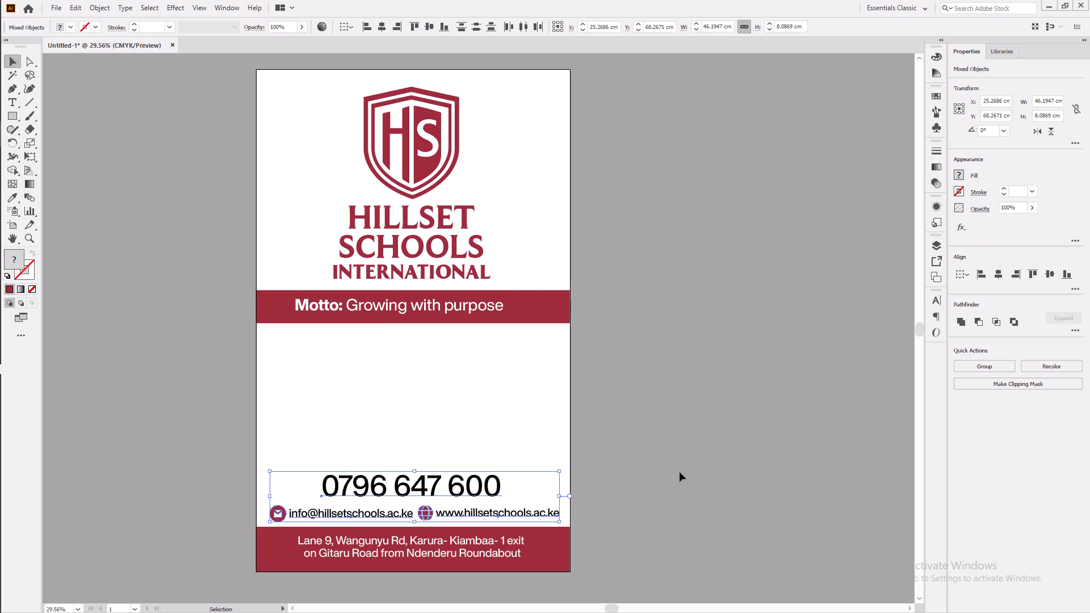
key(Left)
key(Left)
key(Up)
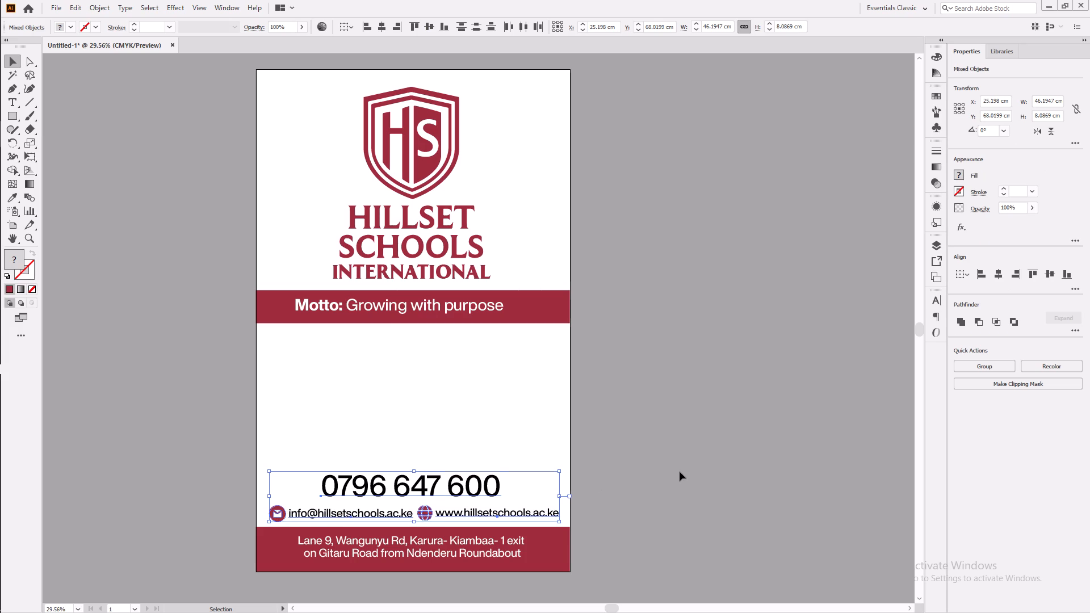
click(680, 470)
Scale the shield logo and school name down proportionally to about 21.7 by 26.9 cm, keeping their top edge in place.
click(495, 482)
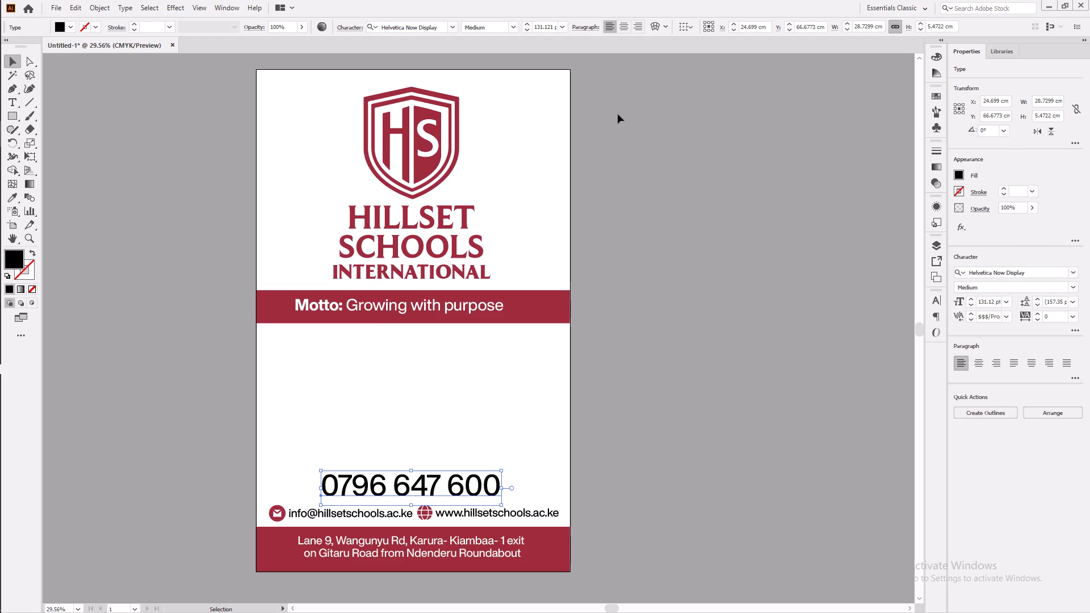
drag(300, 116, 510, 275)
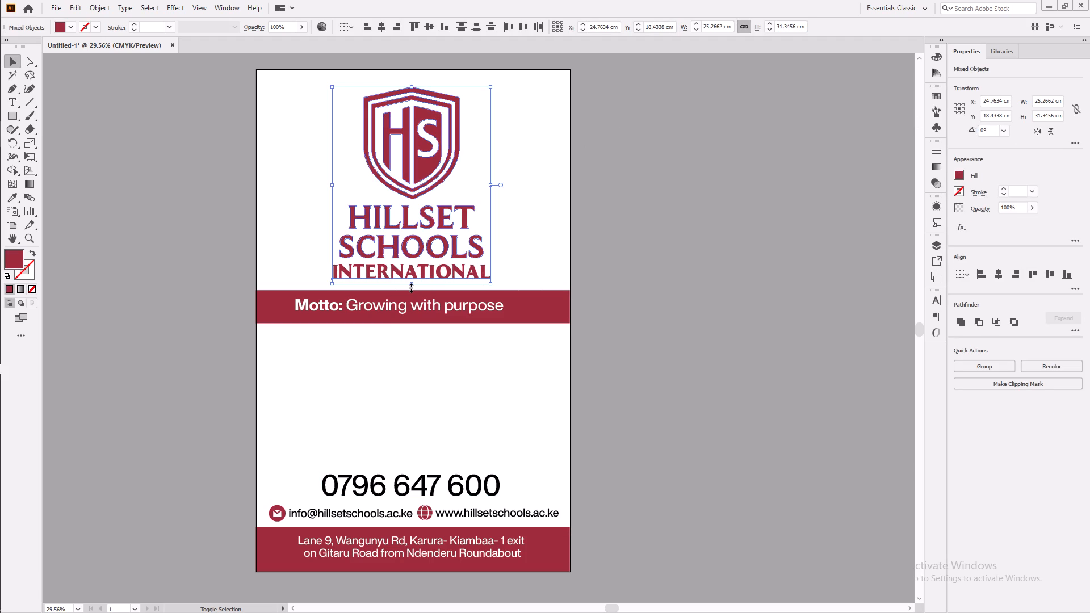
shift+drag(410, 287, 414, 243)
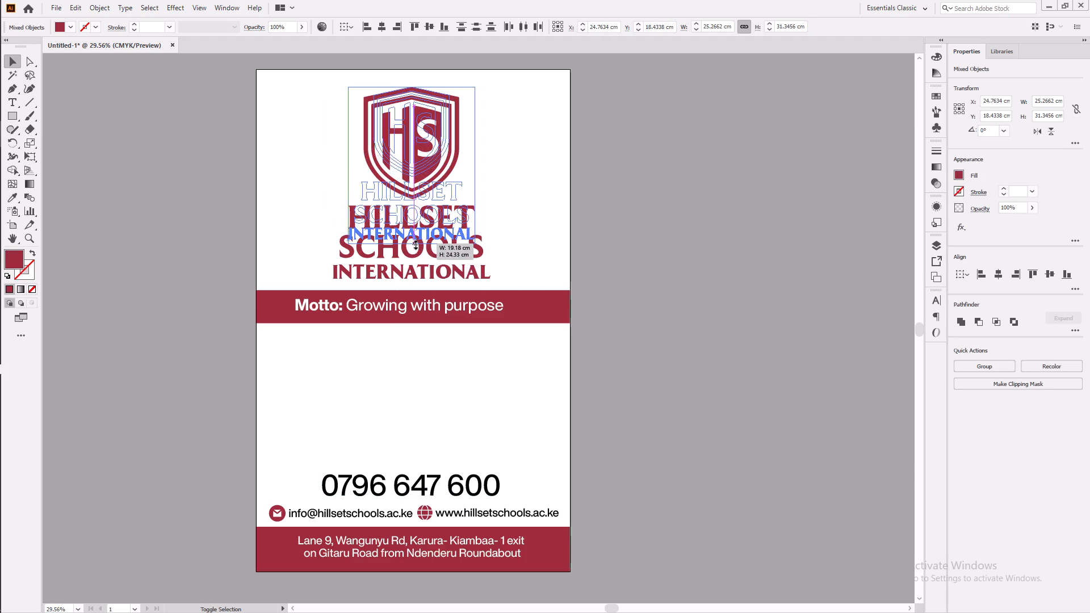
shift+drag(409, 242, 408, 251)
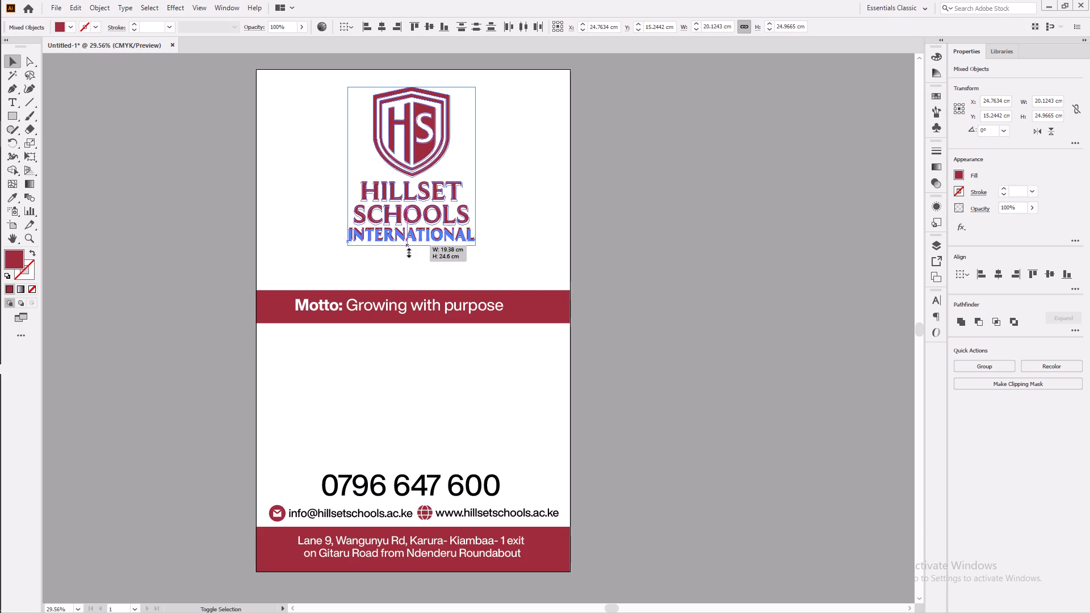
shift+drag(408, 251, 404, 255)
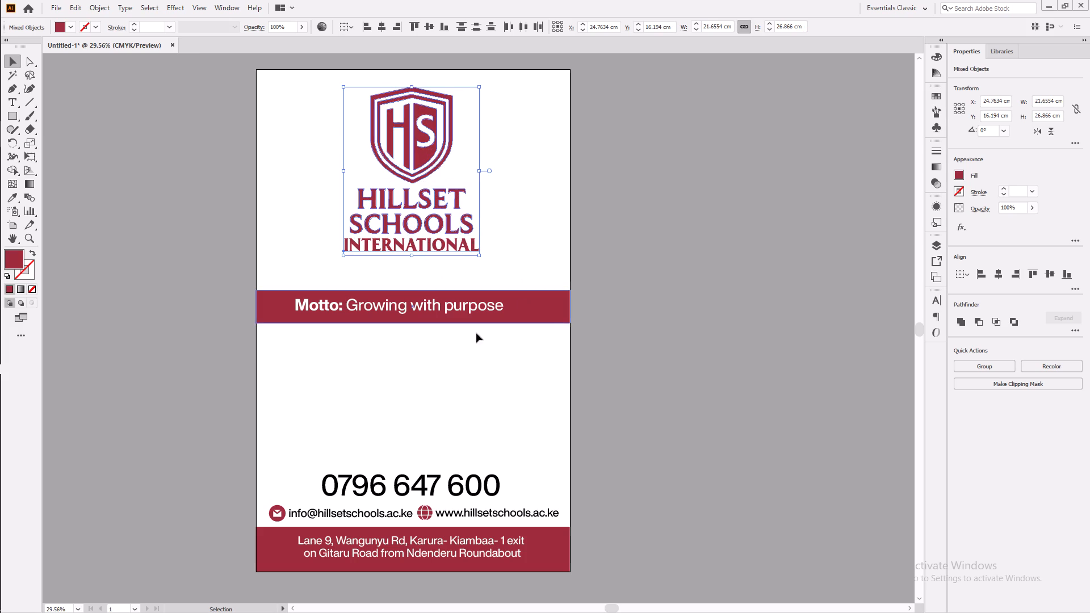
Move the maroon motto band and its text up to sit just beneath the word INTERNATIONAL with a small gap.
drag(409, 351, 429, 291)
drag(433, 301, 434, 276)
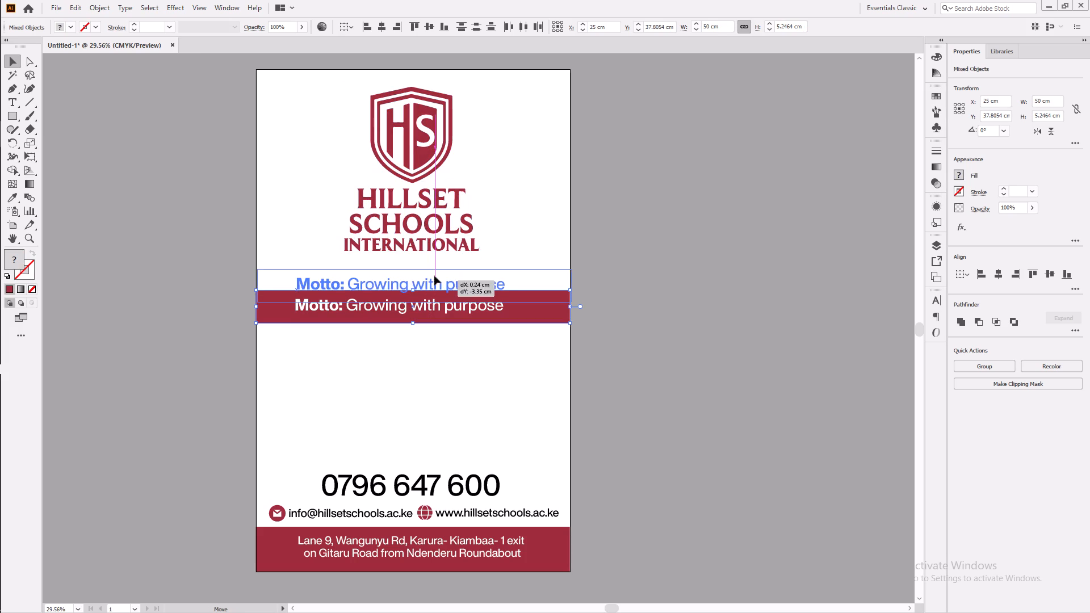
drag(434, 276, 433, 266)
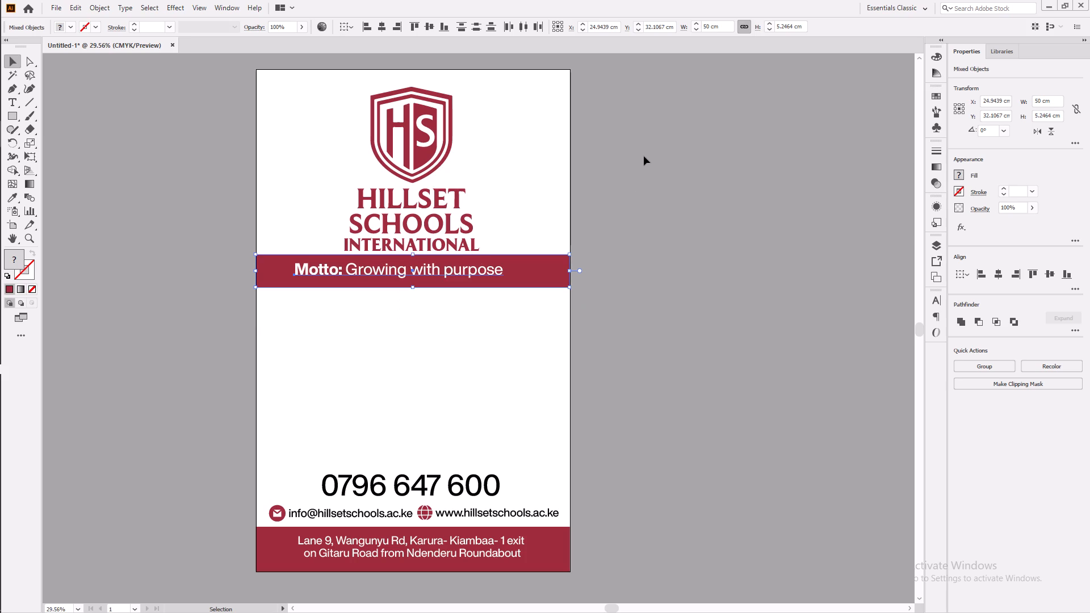
key(Down)
key(Down)
key(Down)
key(Down)
key(Down)
key(Down)
key(Down)
key(Down)
key(Down)
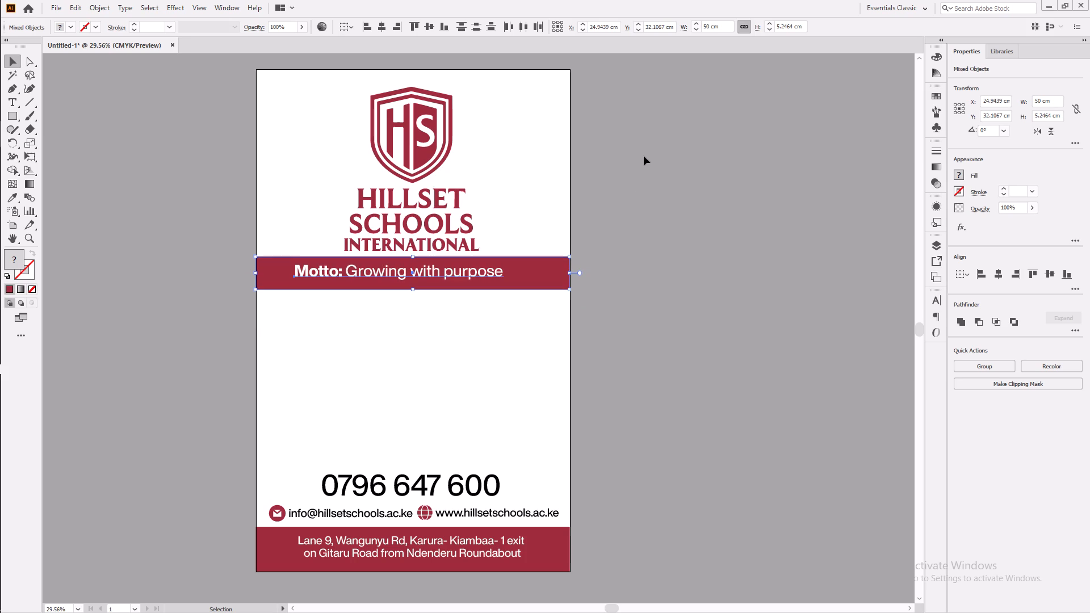
key(Down)
key(Down)
key(Down)
key(Down)
click(723, 401)
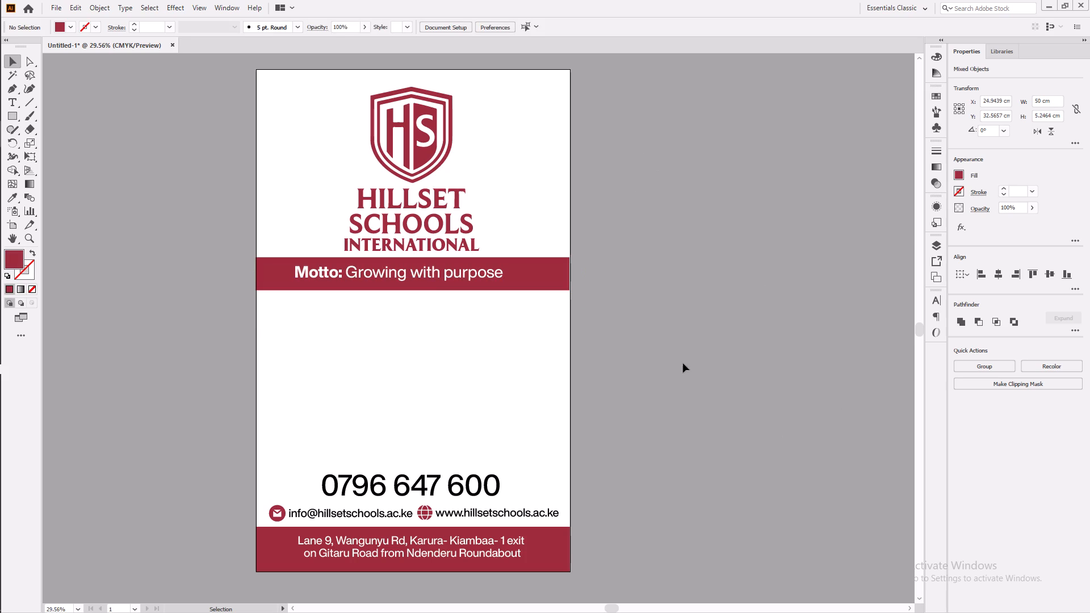
Set the phone number text to the Bold style of Helvetica Now Display.
click(442, 490)
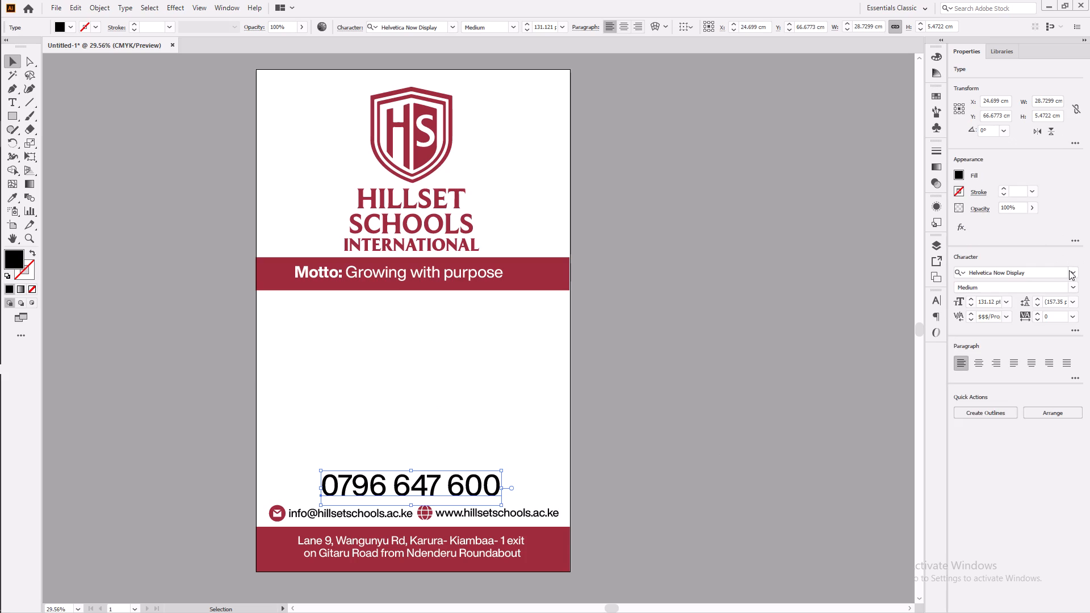
click(1075, 286)
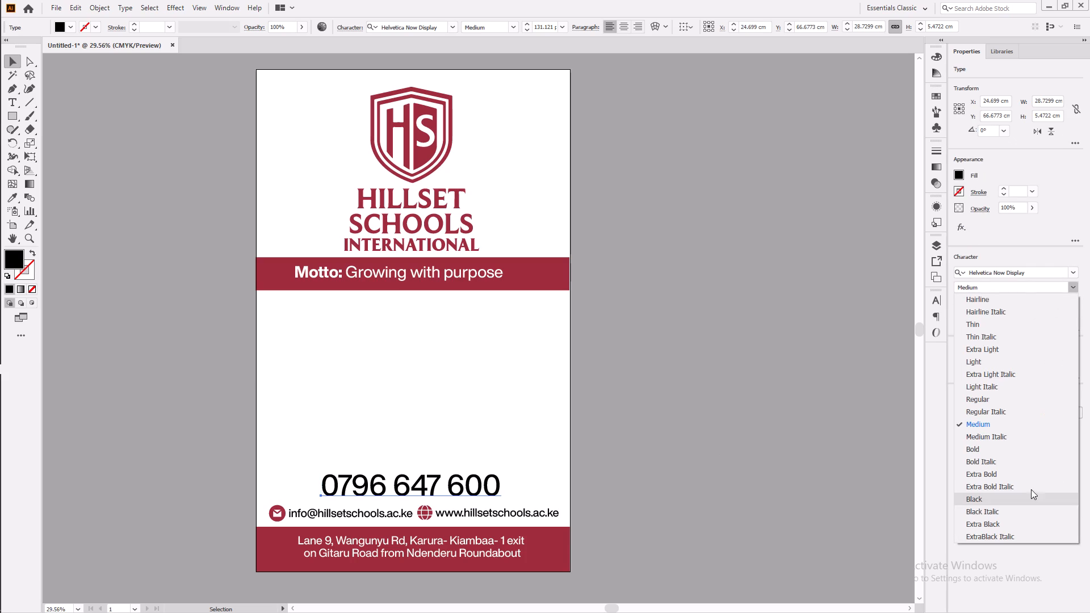
click(1024, 452)
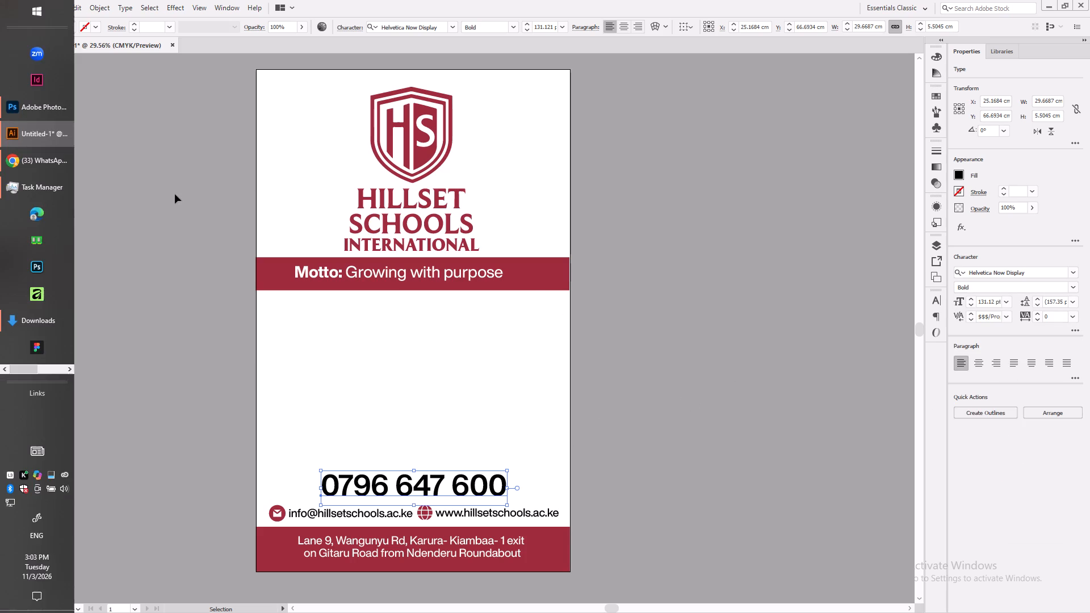
Recolour the phone number maroon by sampling the fill of the motto band with the Eyedropper.
click(11, 196)
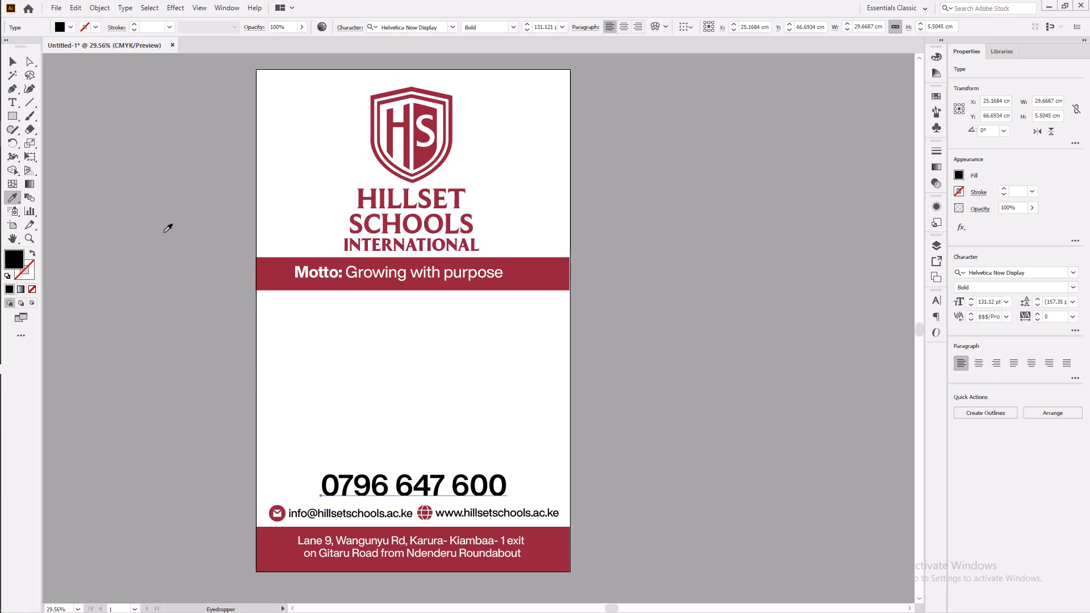
click(547, 272)
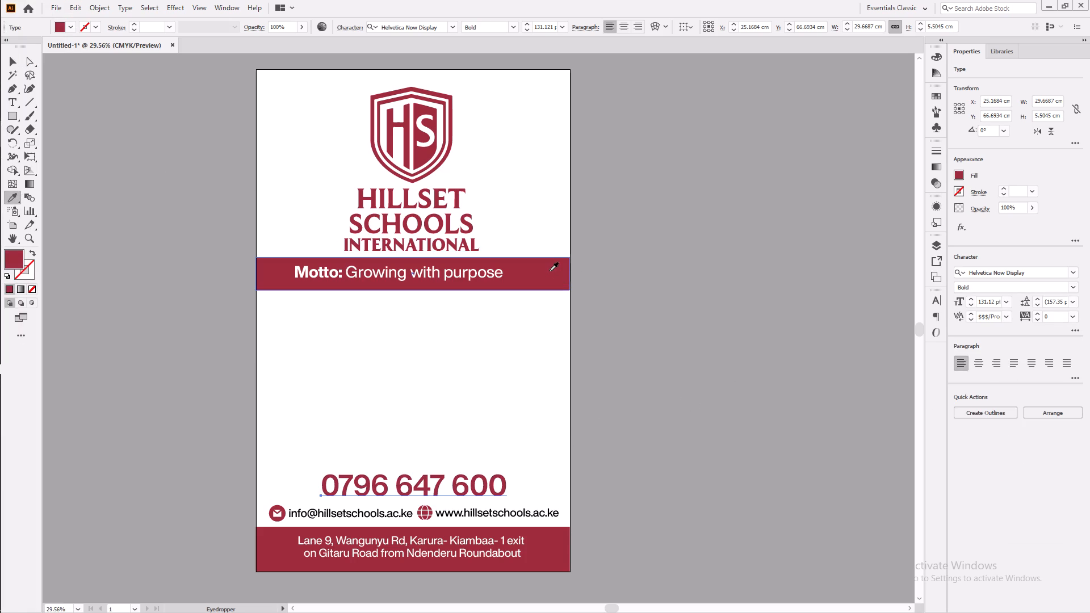
click(12, 60)
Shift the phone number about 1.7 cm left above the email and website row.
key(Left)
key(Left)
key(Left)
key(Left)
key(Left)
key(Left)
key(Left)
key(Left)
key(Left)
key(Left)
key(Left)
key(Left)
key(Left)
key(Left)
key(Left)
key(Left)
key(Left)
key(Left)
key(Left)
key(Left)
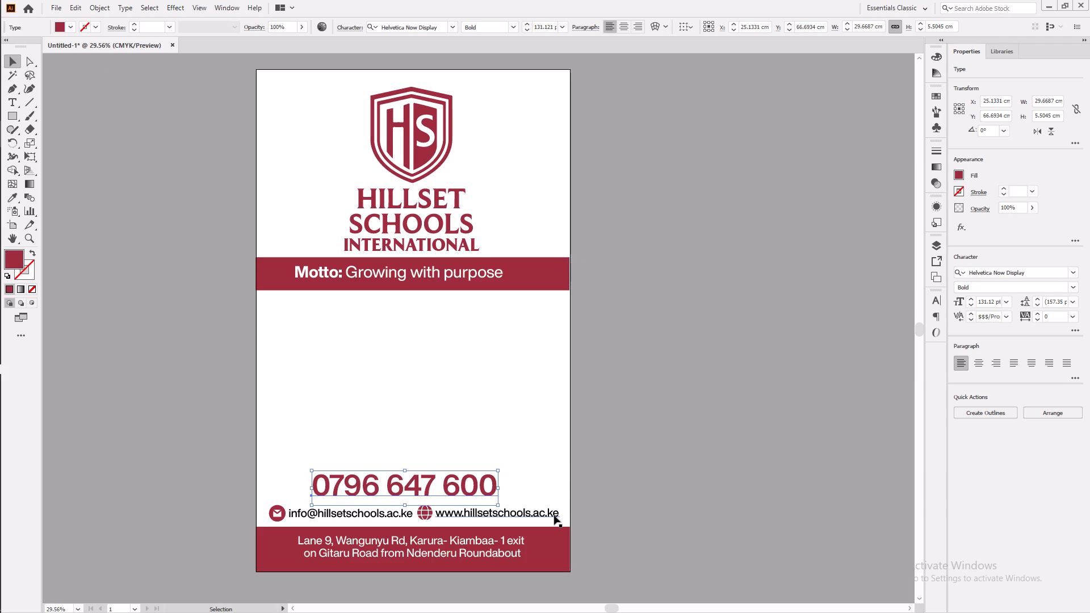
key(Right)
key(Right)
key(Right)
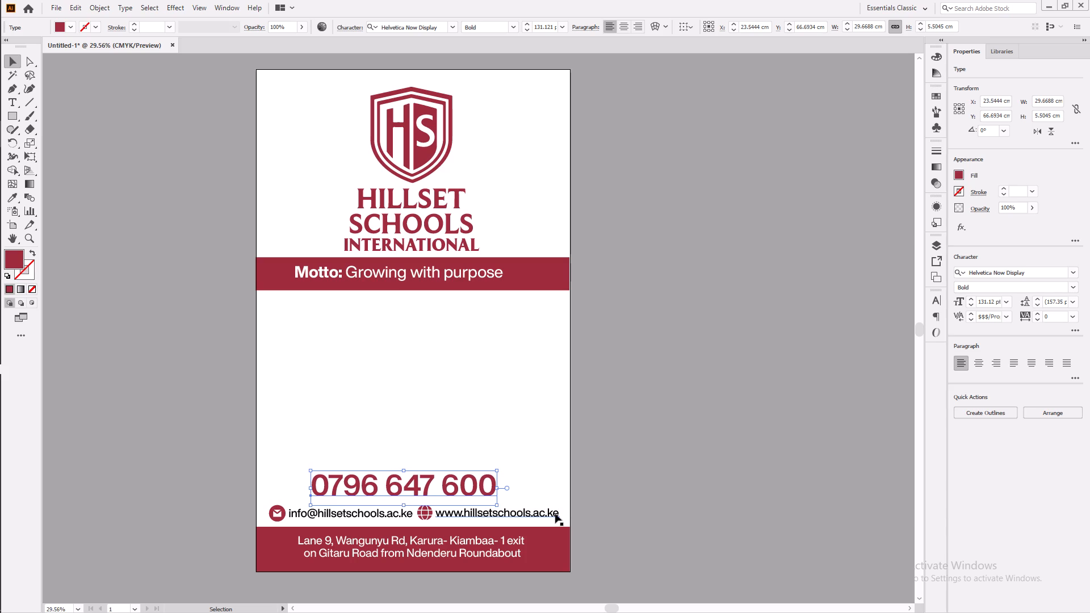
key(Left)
Align the logo, school name, motto band, motto text and phone number to a common horizontal centre.
click(392, 53)
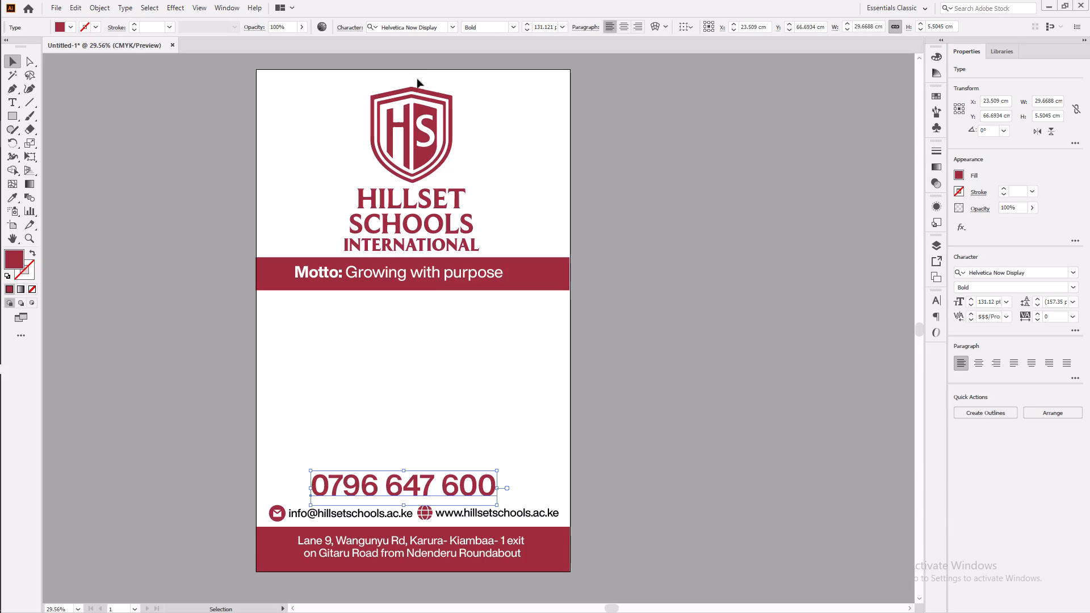
drag(405, 65, 441, 509)
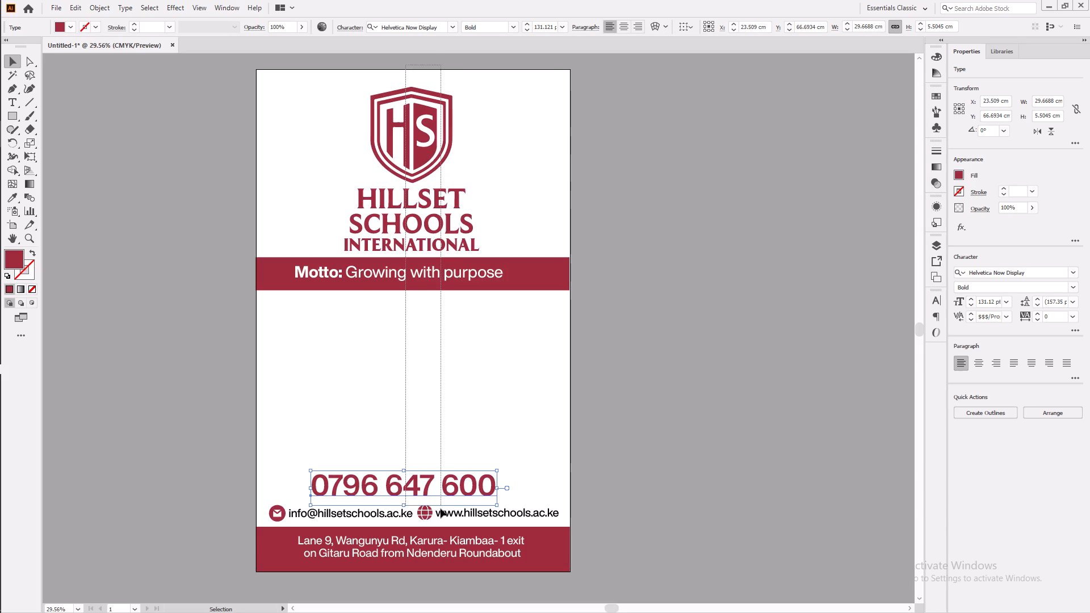
drag(441, 509, 434, 491)
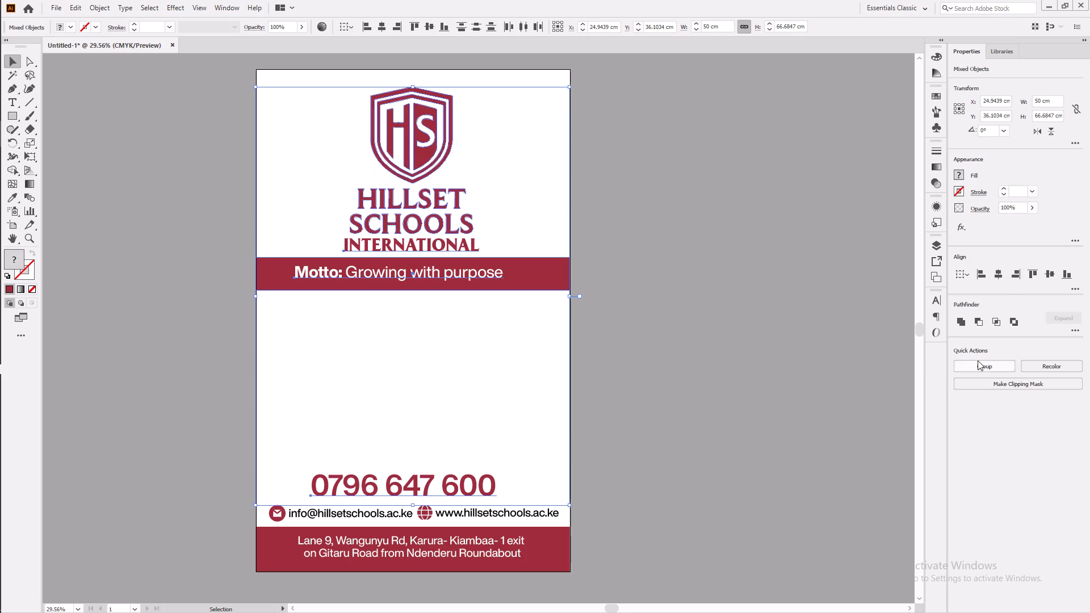
click(1000, 274)
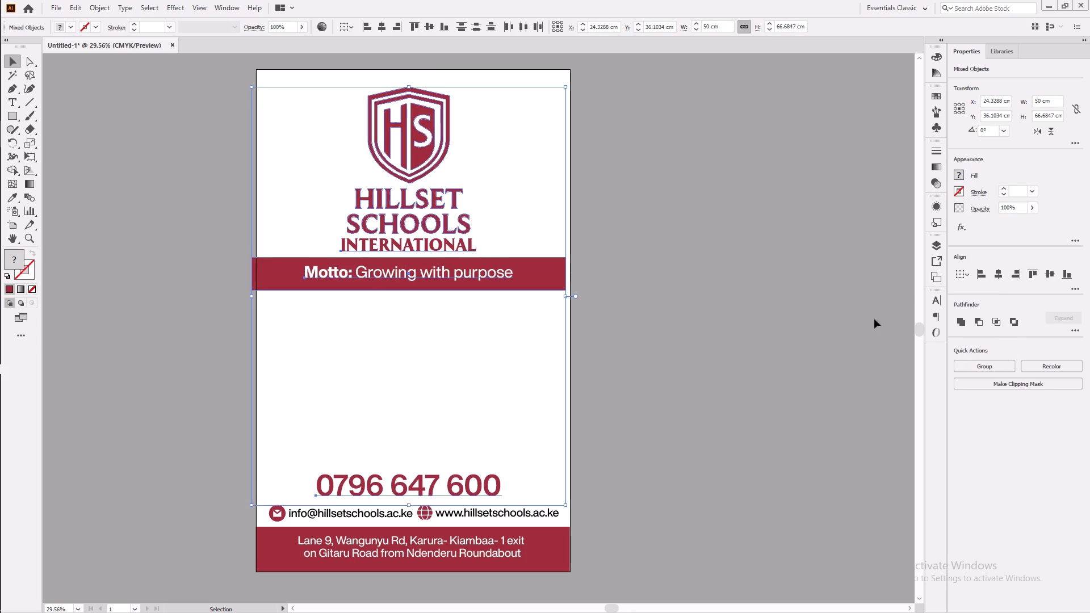
Shift the aligned logo, school name, motto and phone number about 0.7 cm right so the band spans the artboard.
key(Right)
key(Right)
key(Right)
key(Right)
key(Right)
key(Right)
key(Right)
key(Right)
key(Right)
key(Right)
key(Right)
key(Right)
key(Right)
key(Right)
key(Right)
key(Right)
key(Right)
key(Right)
key(Right)
key(Right)
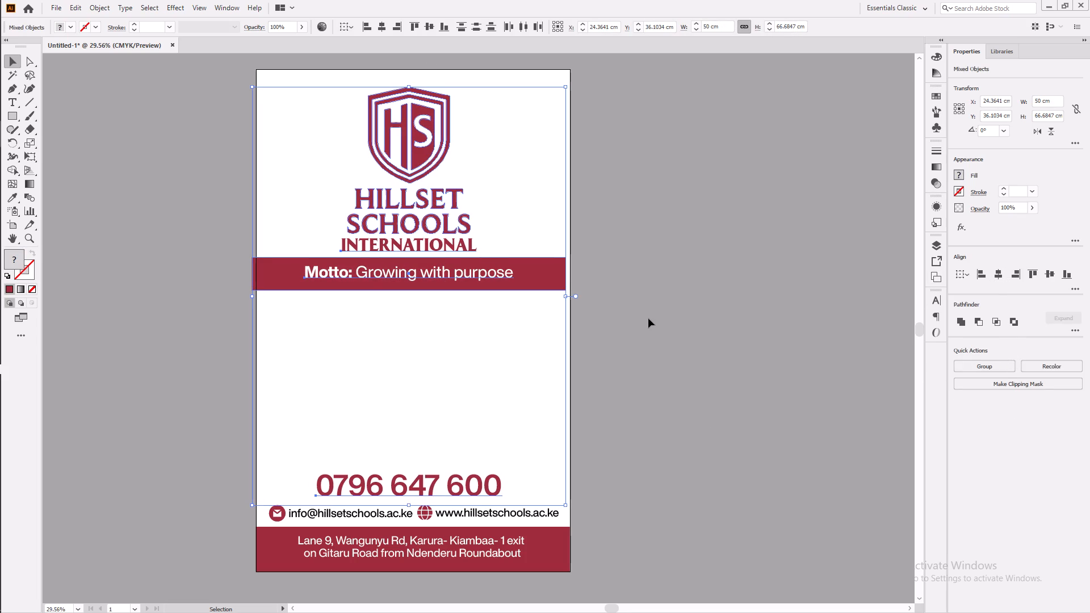
key(Right)
key(Right)
key(Right)
key(Right)
key(Right)
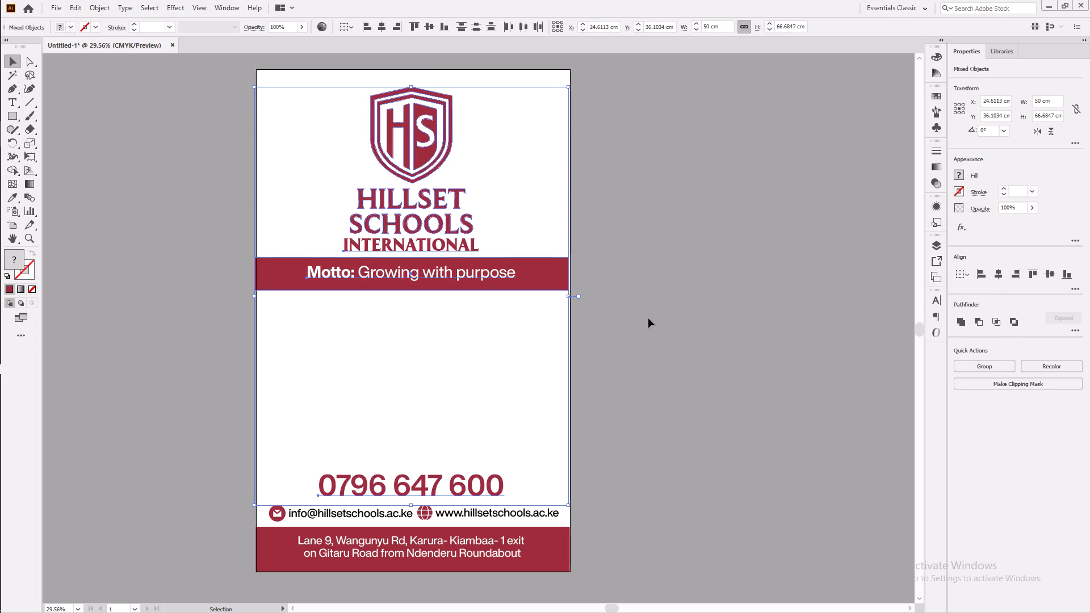
key(Right)
key(Right)
key(Right)
key(Right)
key(Right)
key(Right)
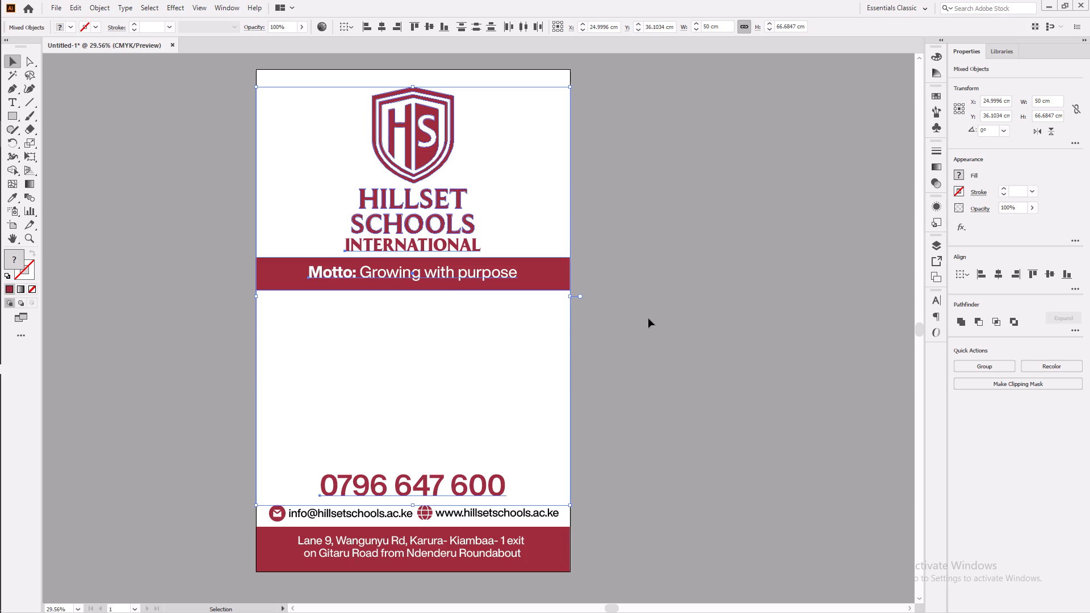
key(Right)
click(705, 328)
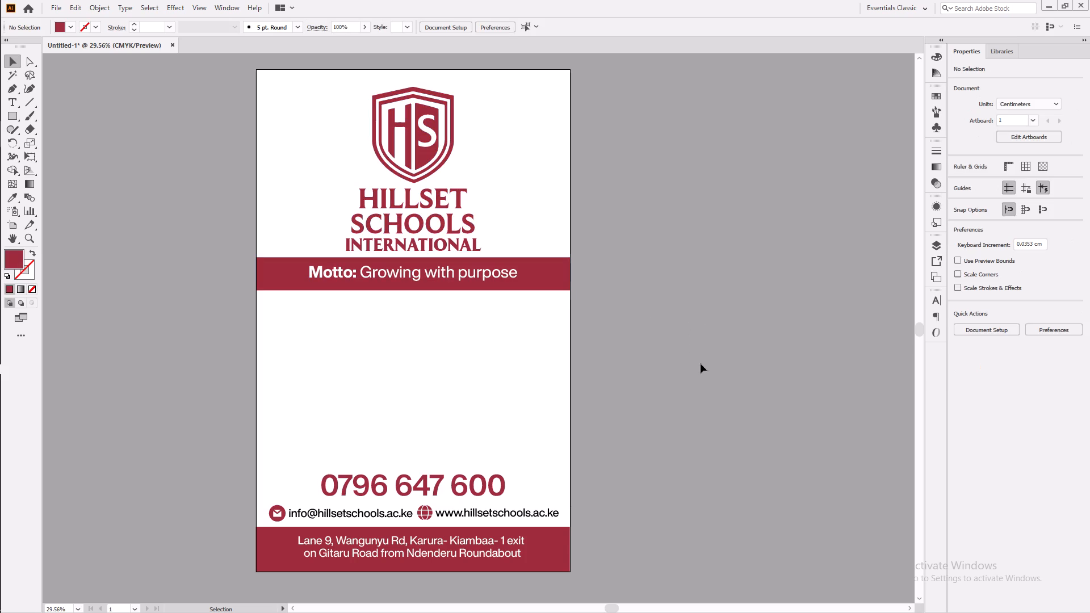
Raise the phone number about 0.2 cm above the email and website row.
click(376, 491)
key(Up)
key(Up)
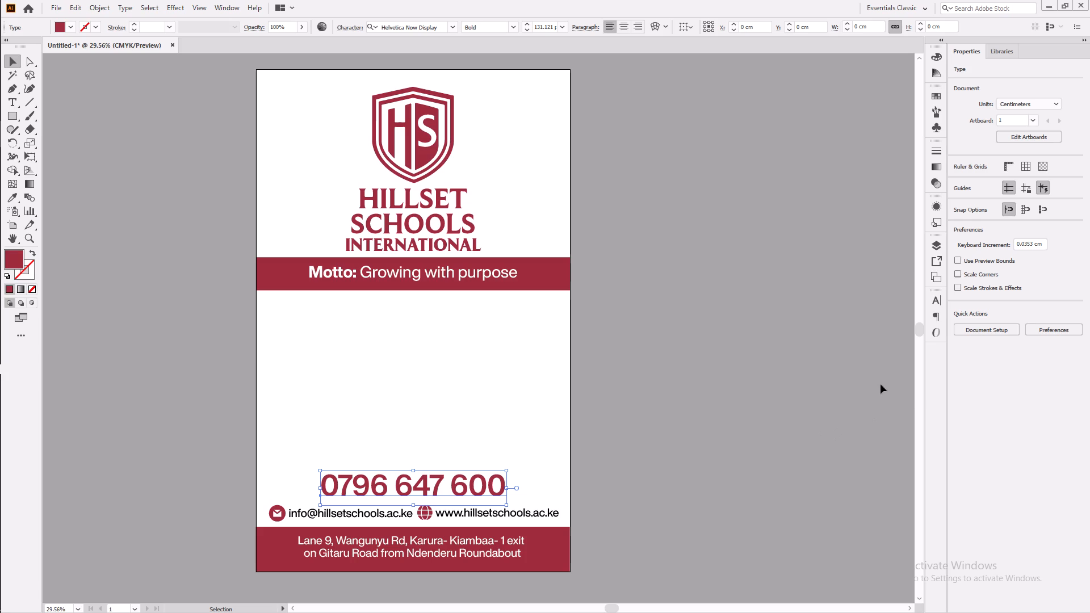
key(Up)
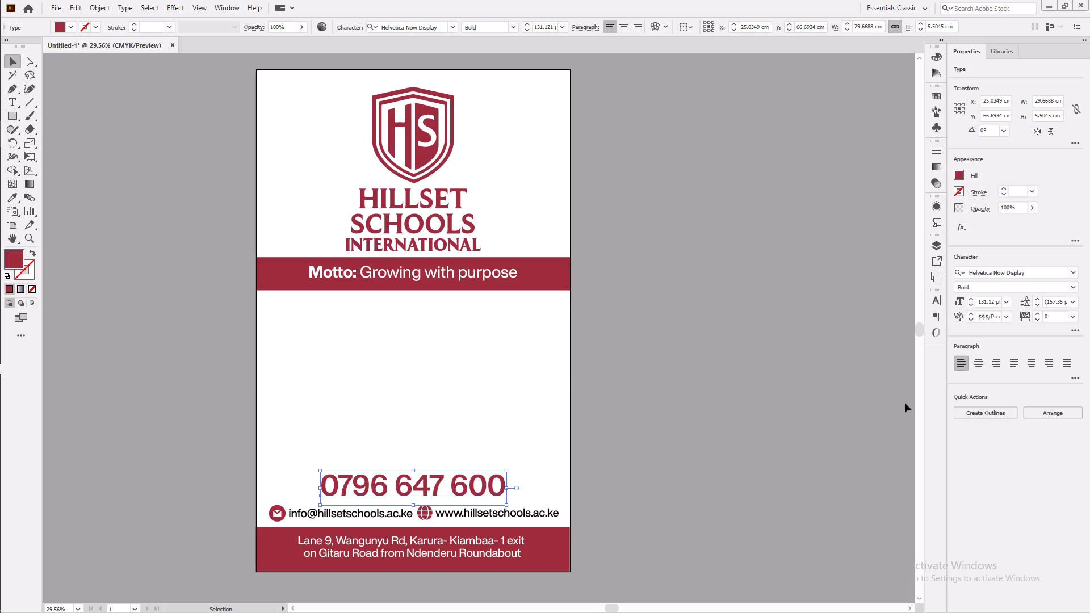
key(Up)
key(Up)
Set the phone number's paragraph alignment to centre.
click(982, 362)
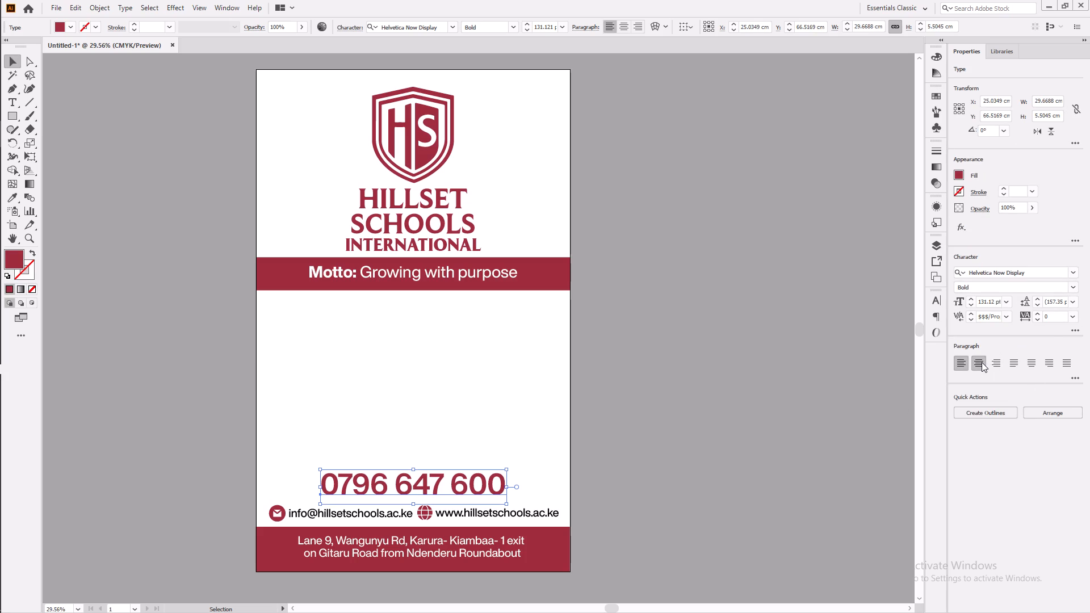
Move the phone number about 13 cm right so it sits near the artboard's horizontal centre, raising it very slightly.
drag(345, 484, 411, 485)
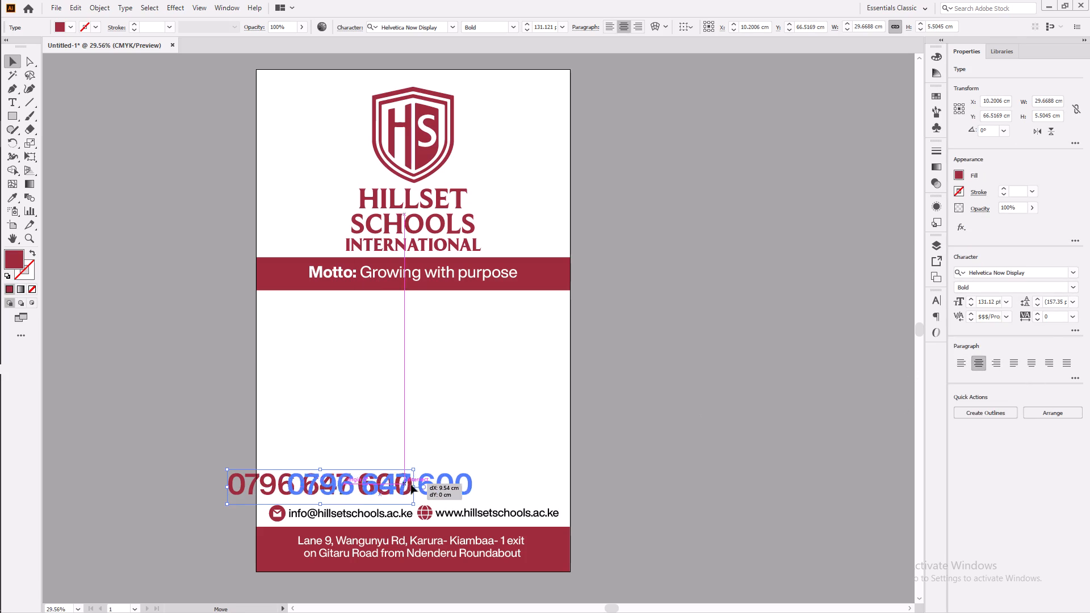
drag(411, 485, 418, 484)
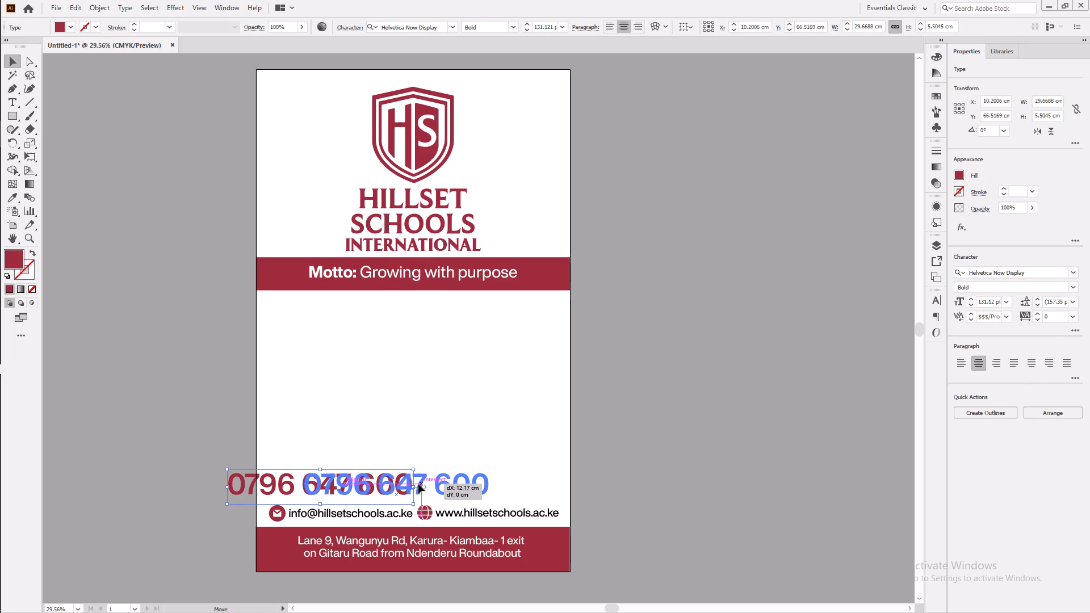
drag(418, 484, 422, 485)
click(422, 485)
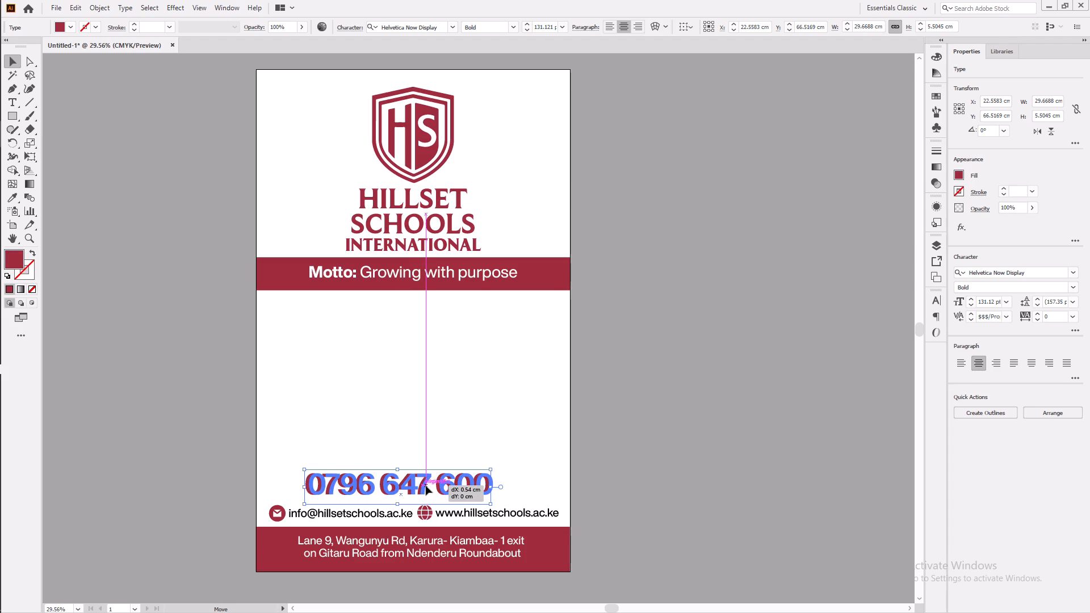
key(Right)
key(Right)
key(Right)
key(Right)
key(Right)
key(Right)
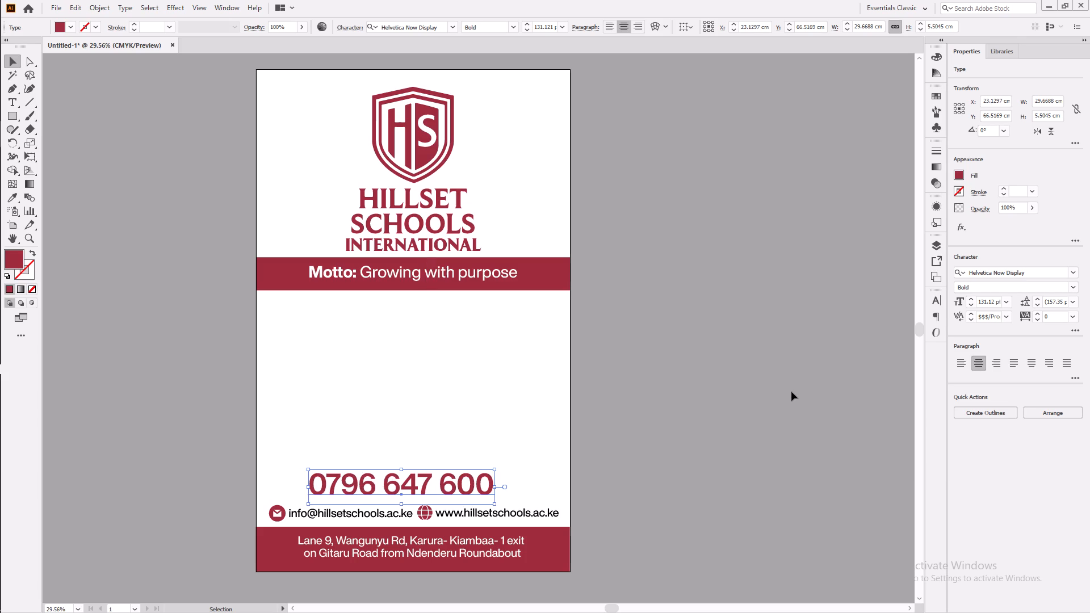
key(Right)
key(Right)
key(Right)
key(Right)
key(Right)
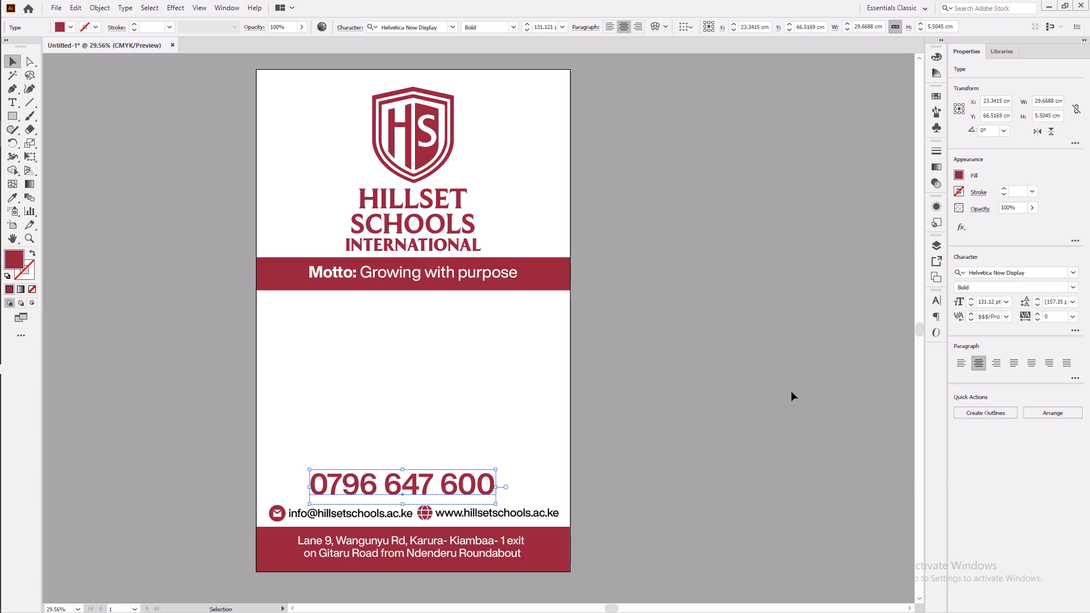
key(Up)
Set the phone number's font size to 127 pt and nudge it about 0.1 cm right.
triple_click(970, 305)
click(970, 305)
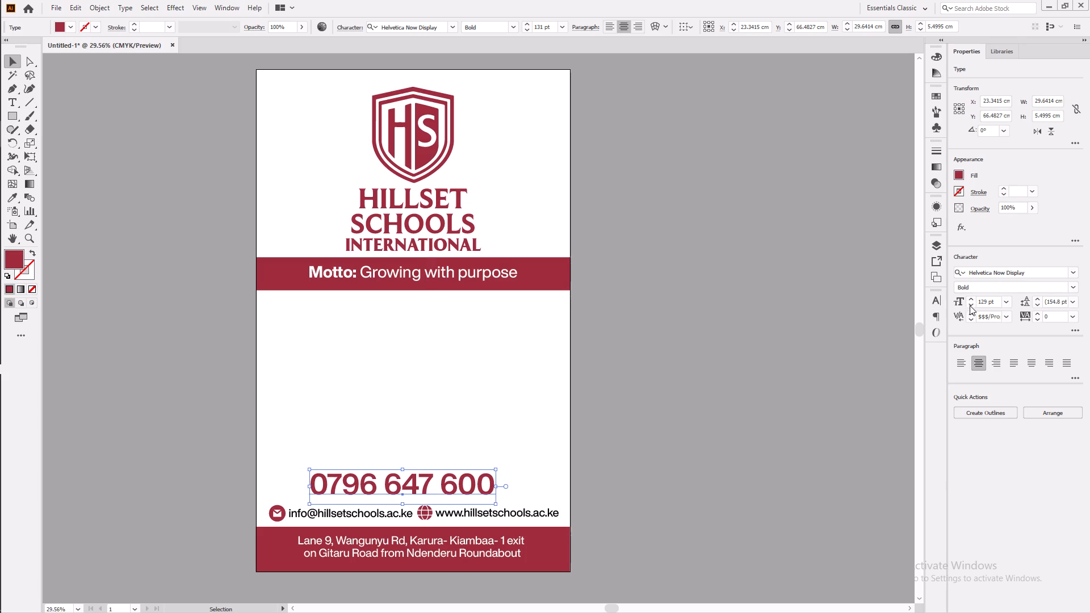
click(970, 305)
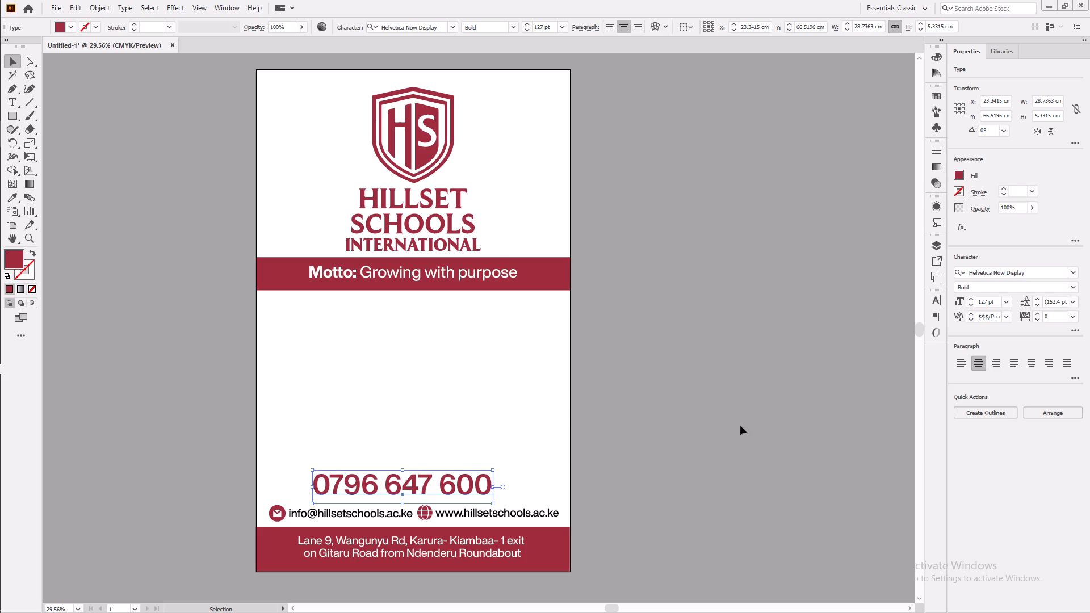
key(Right)
key(Right)
key(Right)
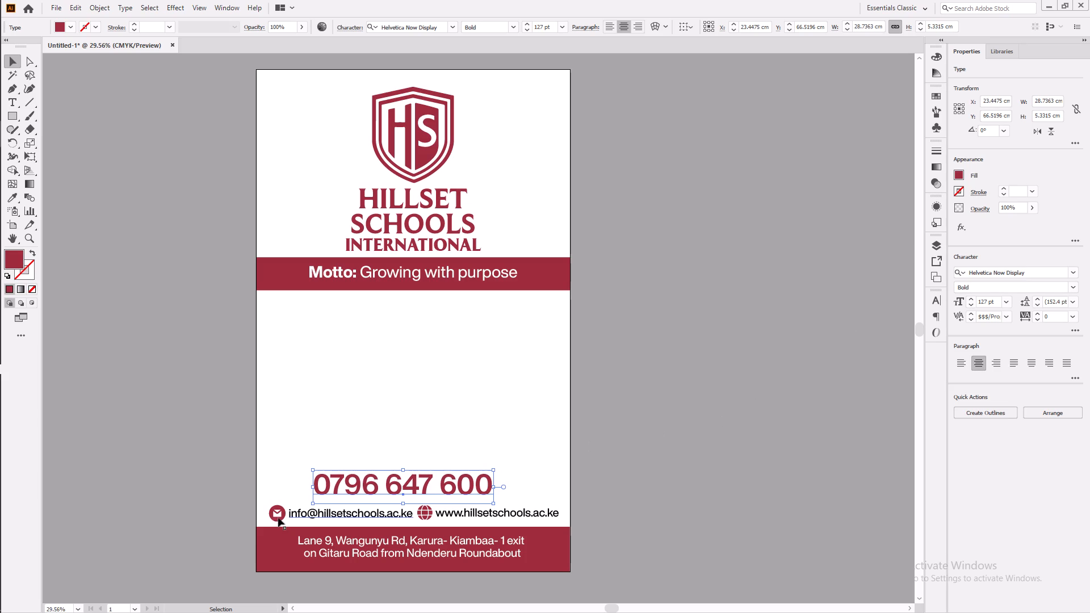
Raise the email and website row with its icons about 0.25 cm towards the phone number.
drag(254, 508, 540, 523)
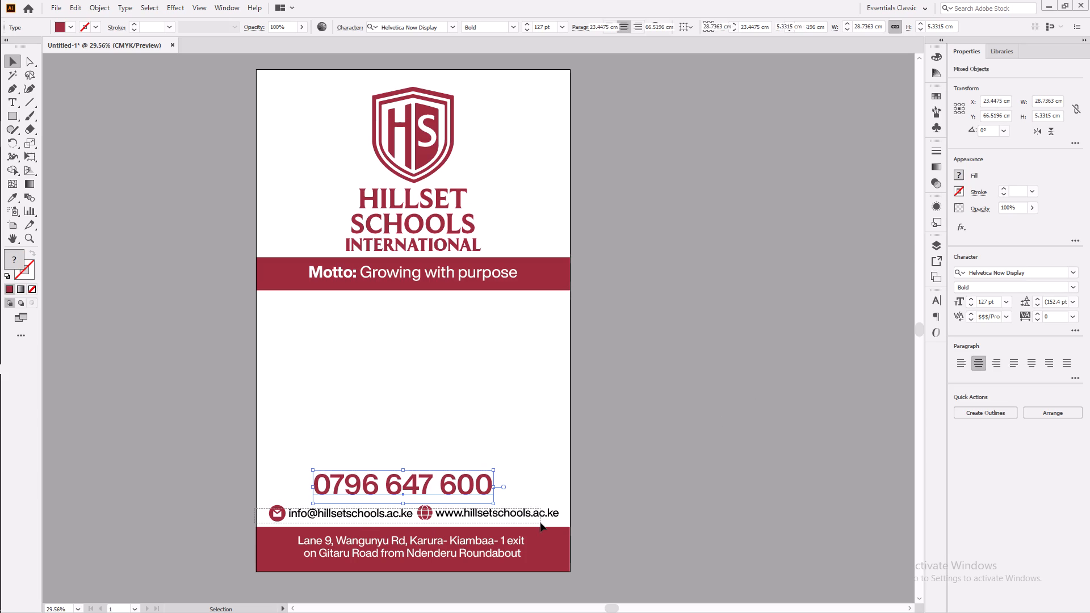
key(Up)
key(Up)
key(Up)
key(Up)
key(Up)
key(Up)
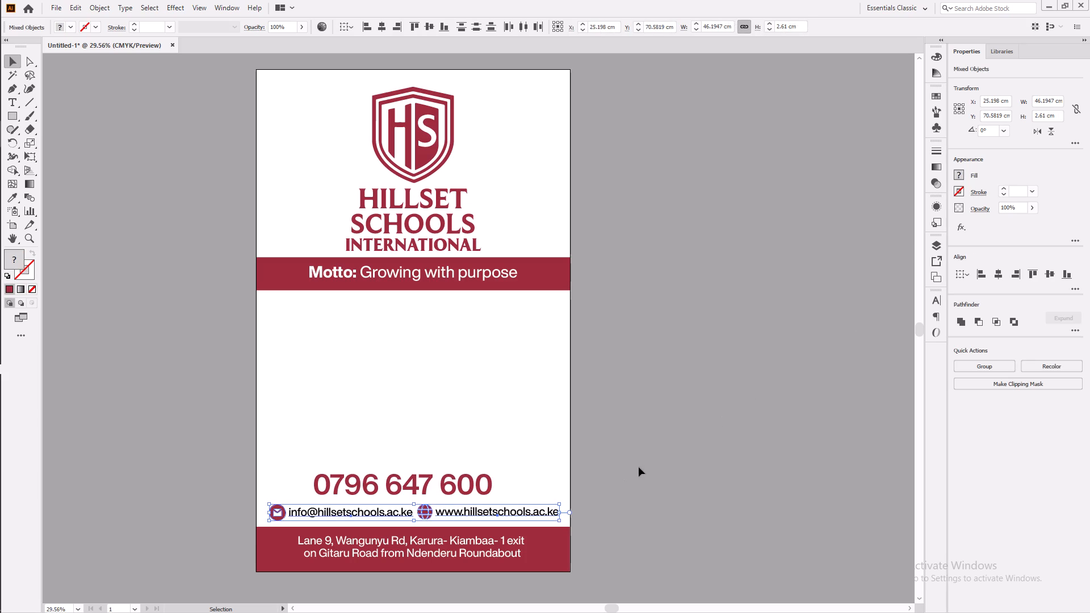
key(Up)
click(657, 434)
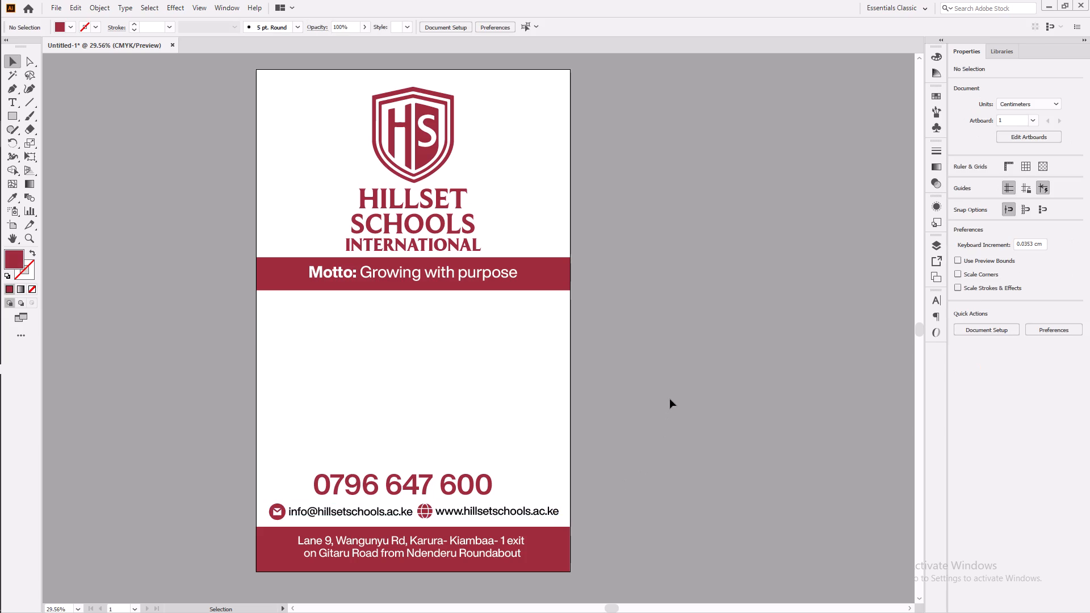
Set the address text's paragraph alignment to left and move it back inside the bottom maroon band.
click(455, 541)
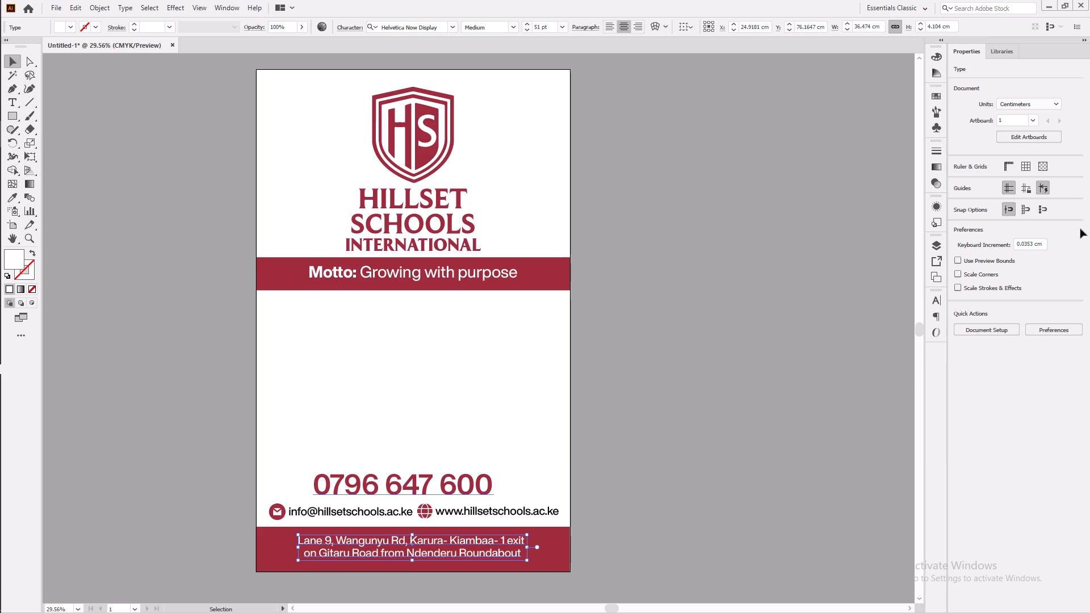
click(959, 360)
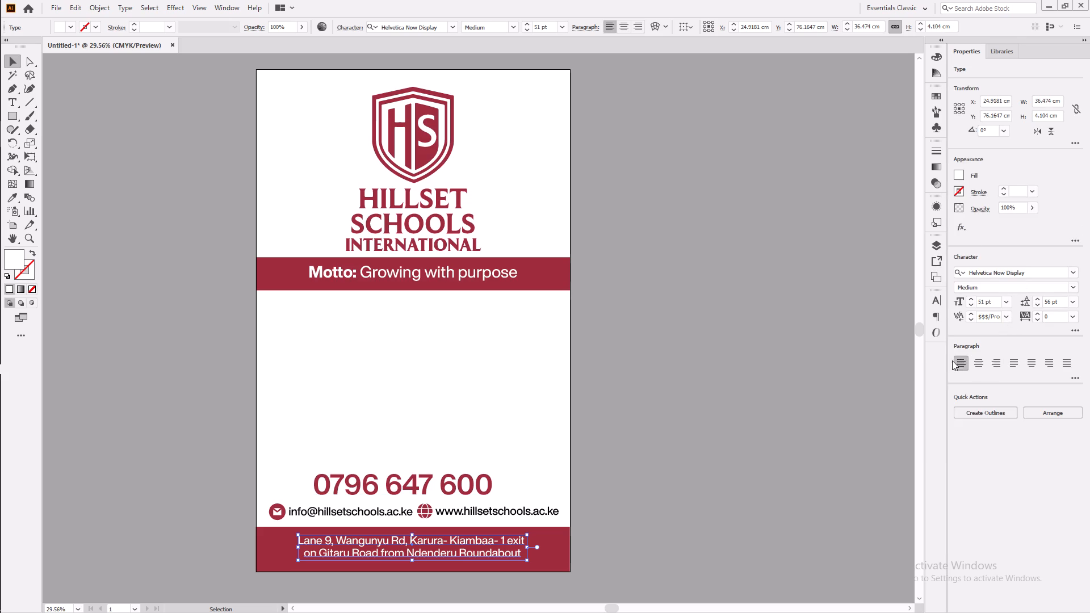
drag(483, 553, 482, 554)
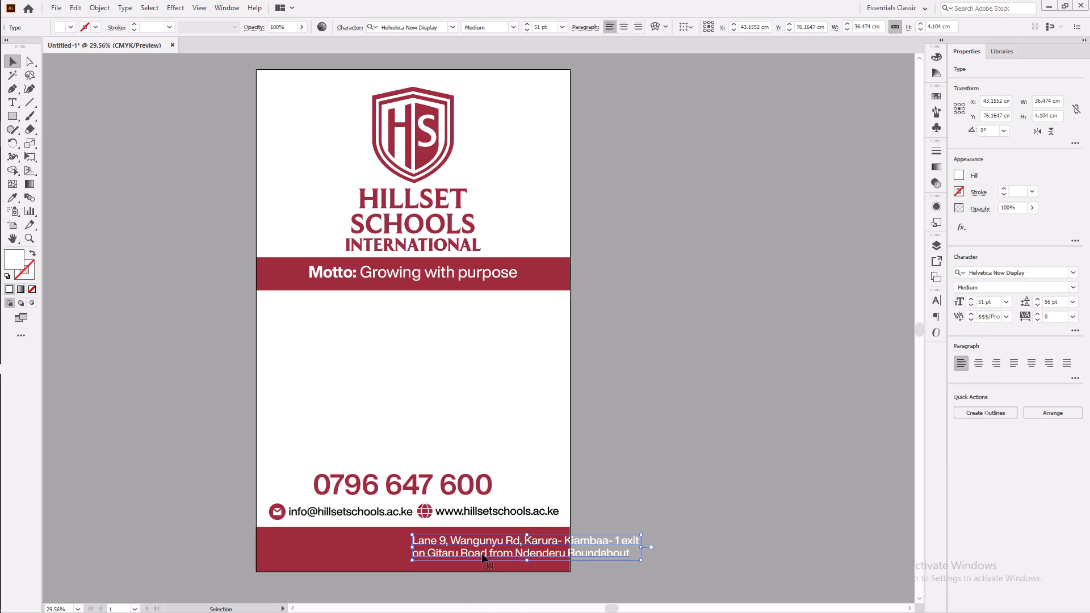
drag(482, 554, 350, 552)
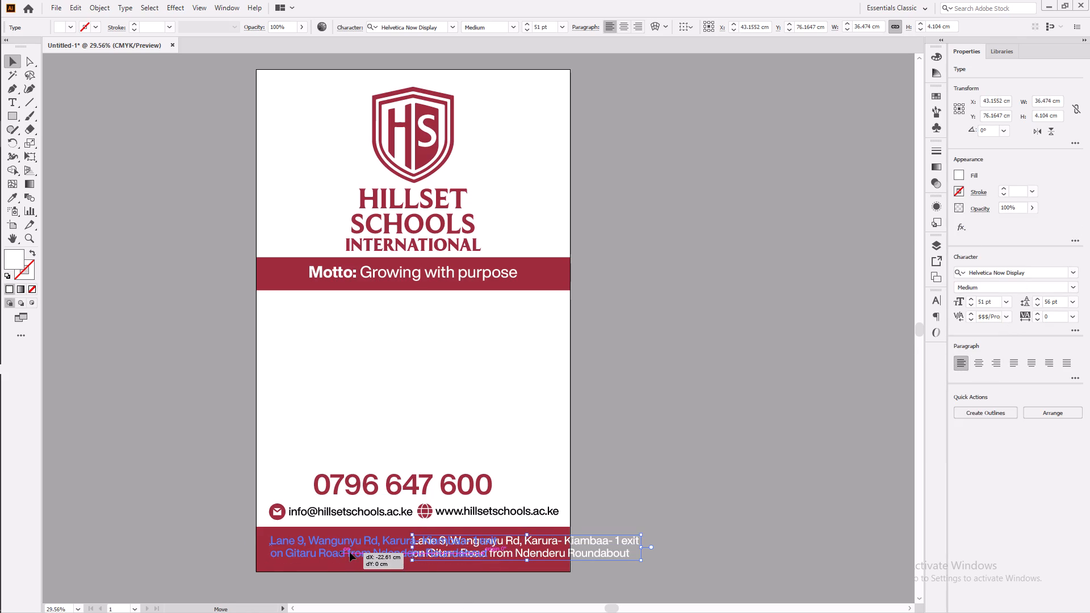
drag(350, 552, 360, 553)
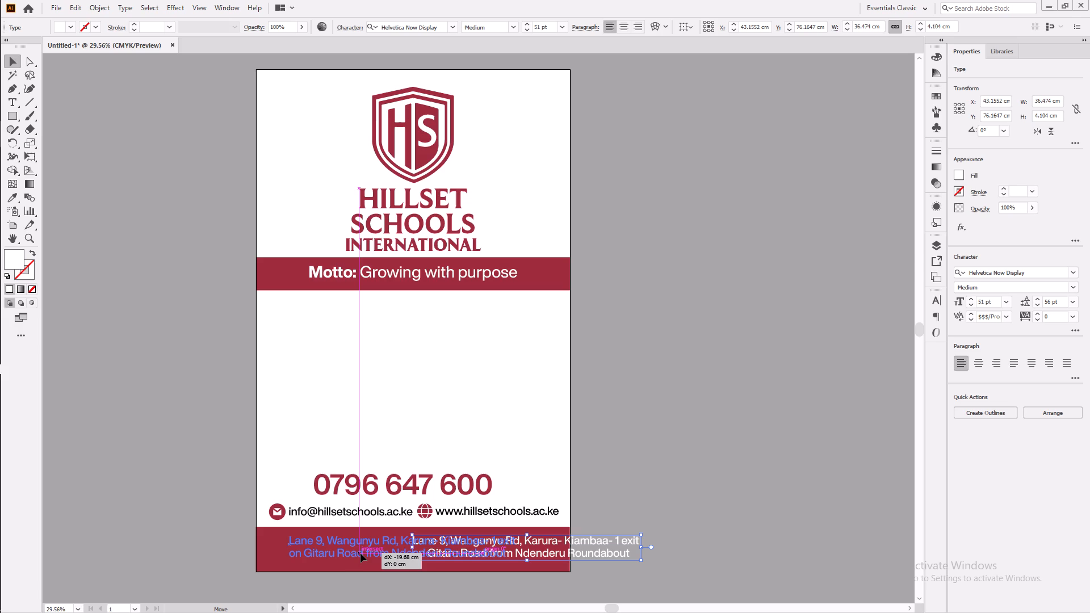
drag(360, 553, 362, 555)
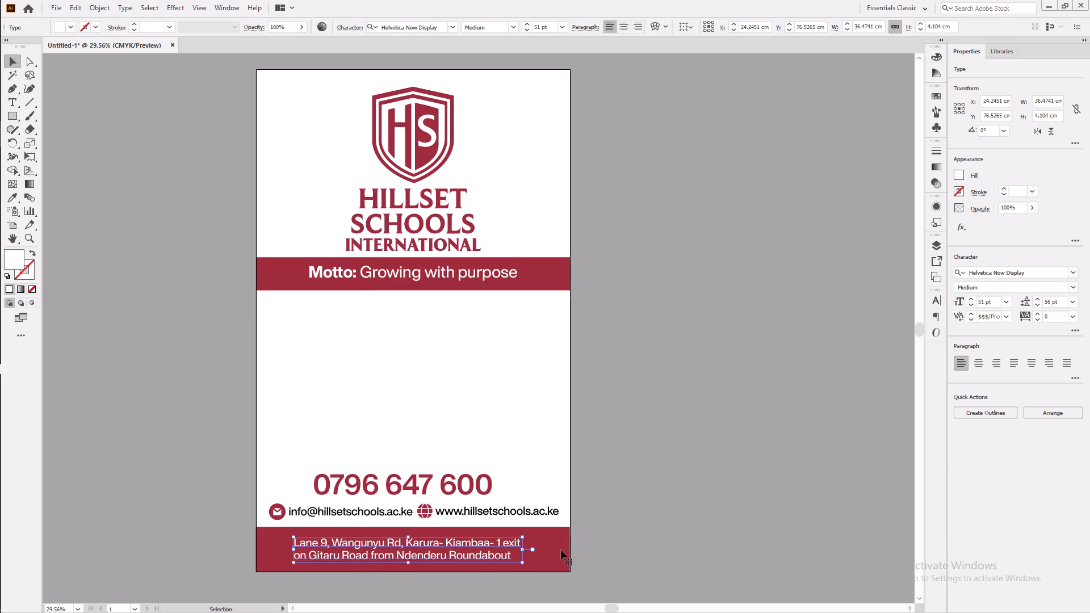
Shift the address text about 1.5 cm right and 0.2 cm up within the bottom band.
key(Right)
key(Right)
key(Right)
key(Right)
key(Right)
key(Right)
key(Right)
key(Right)
key(Right)
key(Right)
key(Right)
key(Right)
key(Right)
key(Right)
key(Right)
key(Right)
key(Right)
key(Right)
key(Right)
key(Right)
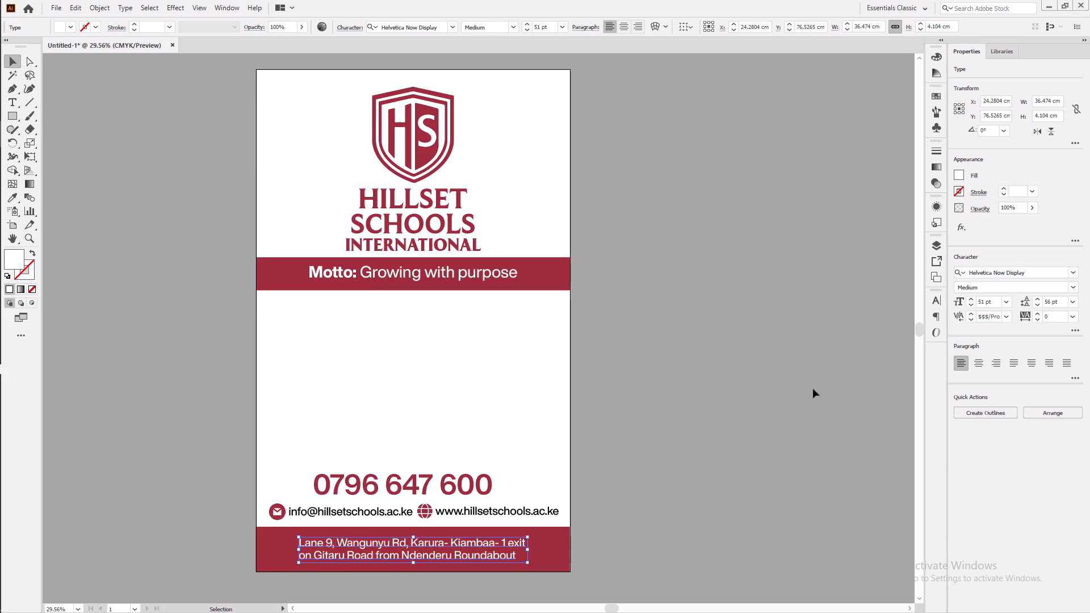
key(Right)
key(Right)
key(Right)
key(Up)
key(Up)
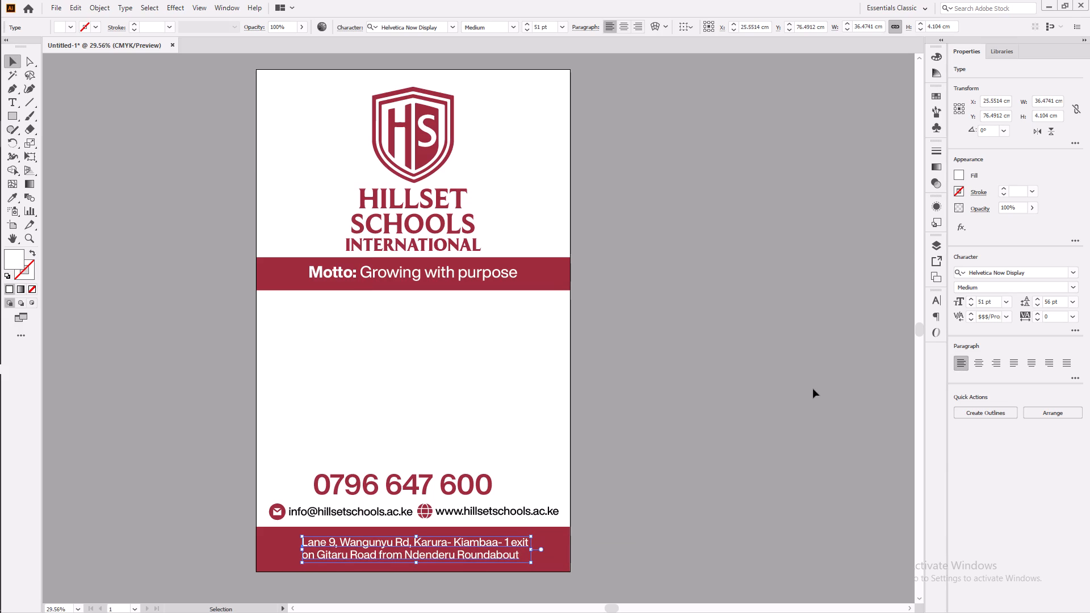
key(Up)
key(Up)
key(Up)
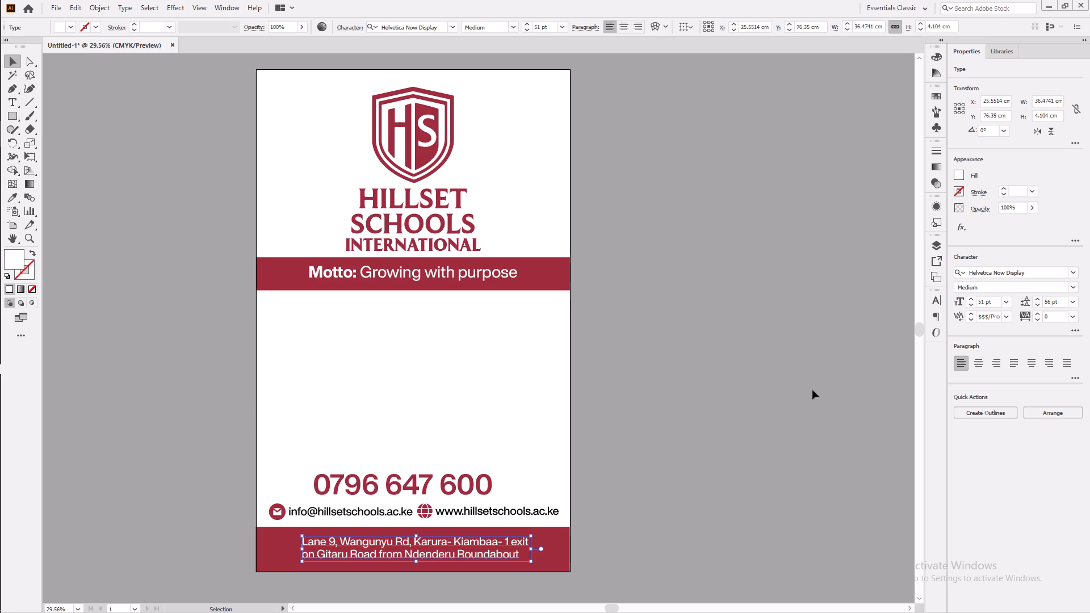
key(Right)
key(Right)
key(Right)
key(Right)
key(Right)
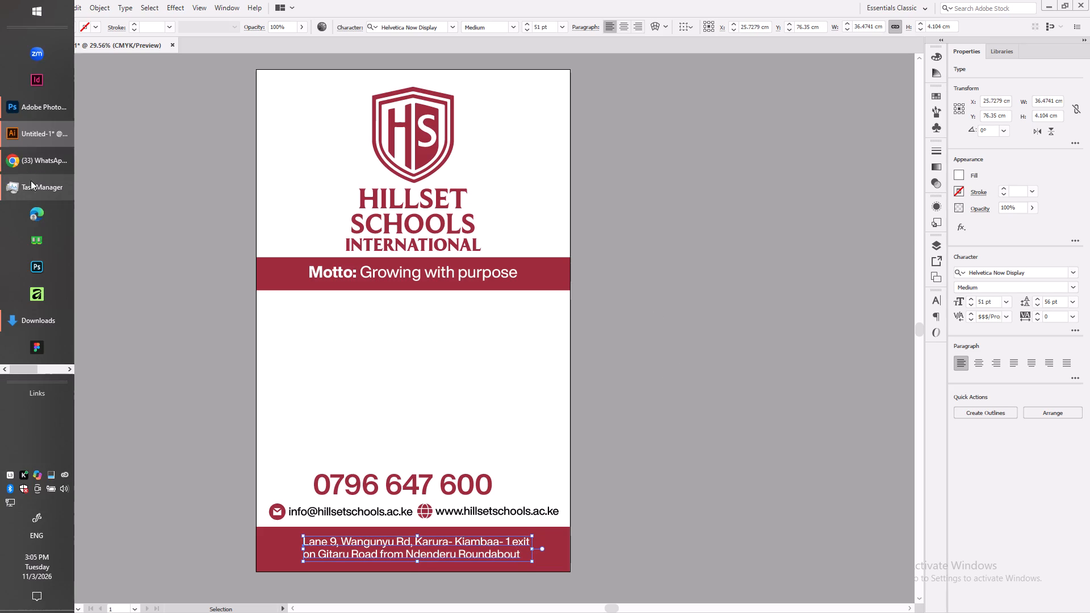
Open the iCONS folder in File Explorer and return to the poster in Illustrator.
click(55, 326)
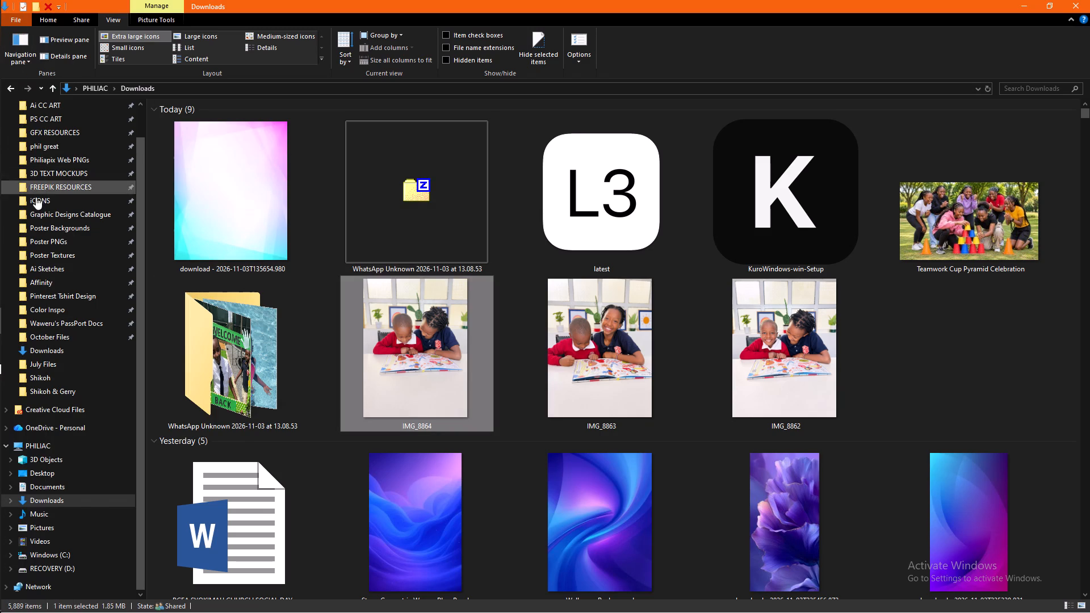
click(68, 200)
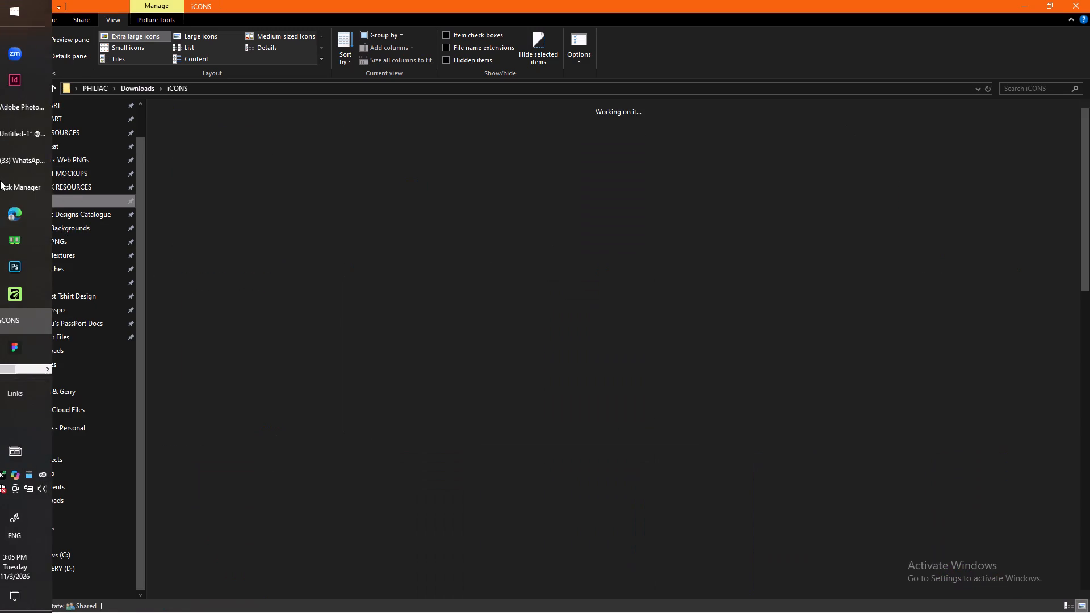
click(48, 134)
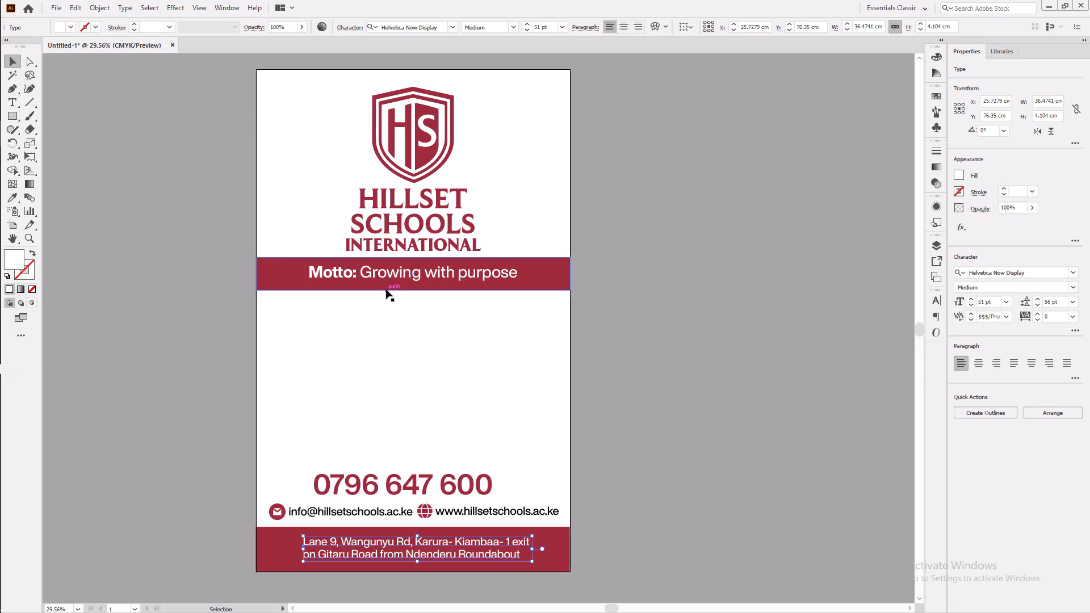
Place the gps icon from the iCONS folder at about 4.5 cm wide in the blank area above the phone number.
key(ctrl+shift+p)
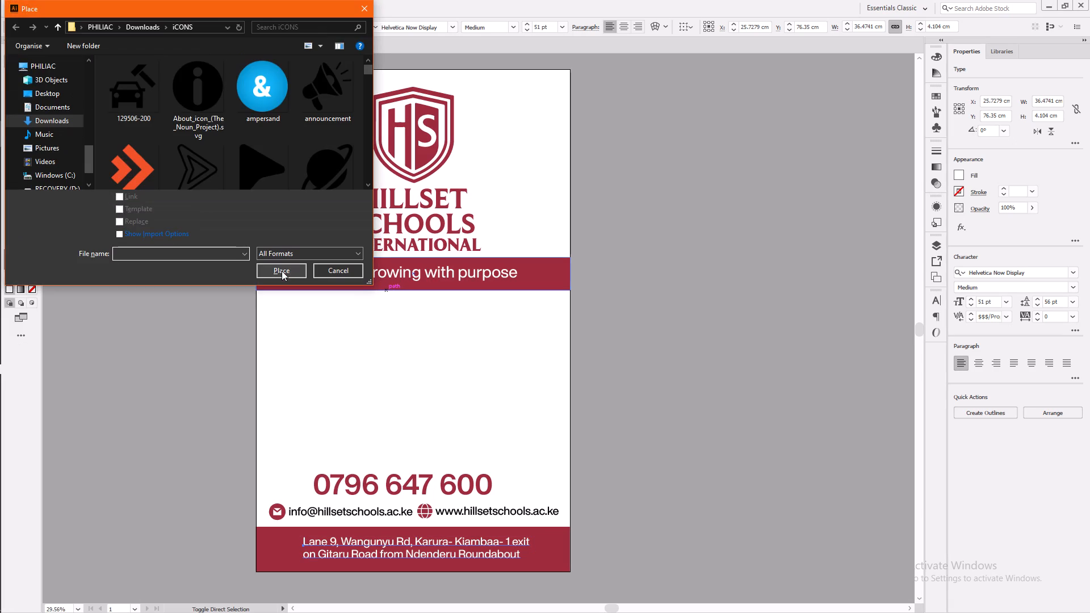
scroll(380, 162, down, 2)
scroll(320, 131, down, 18)
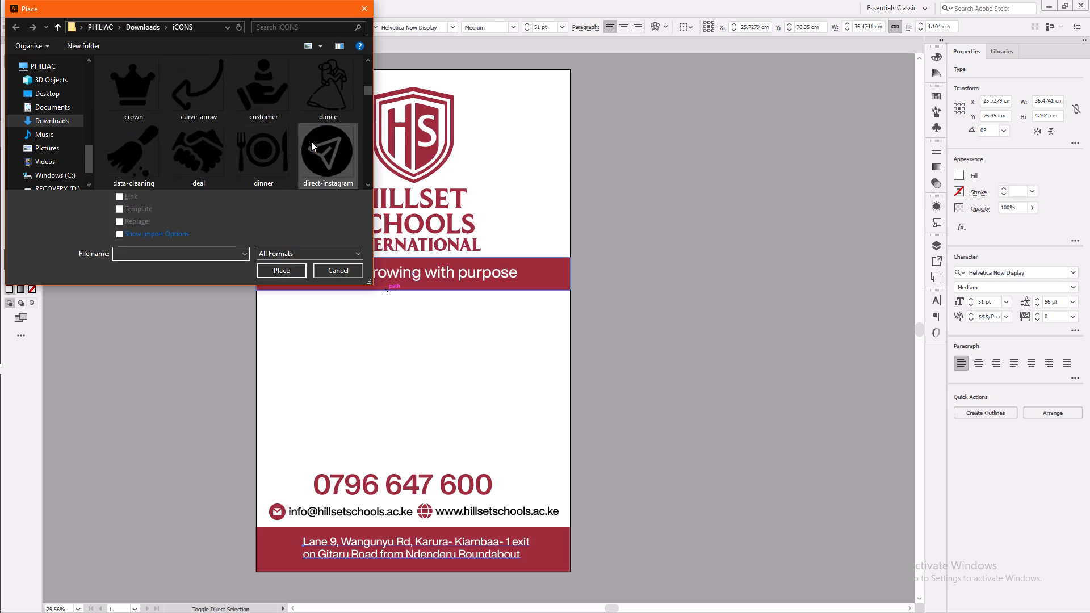
scroll(311, 141, down, 13)
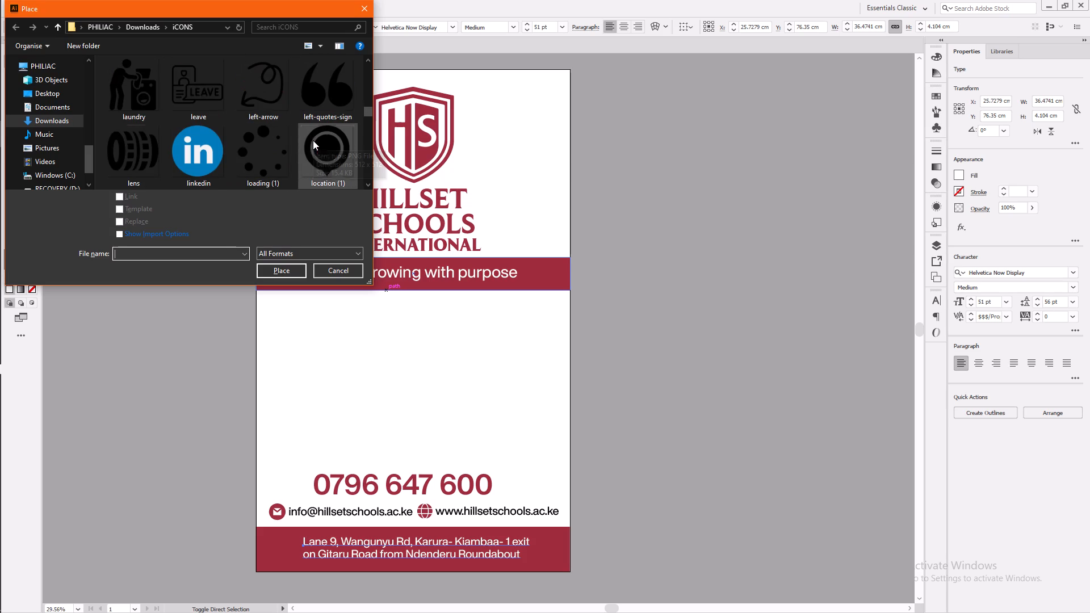
scroll(313, 140, down, 2)
scroll(313, 140, up, 2)
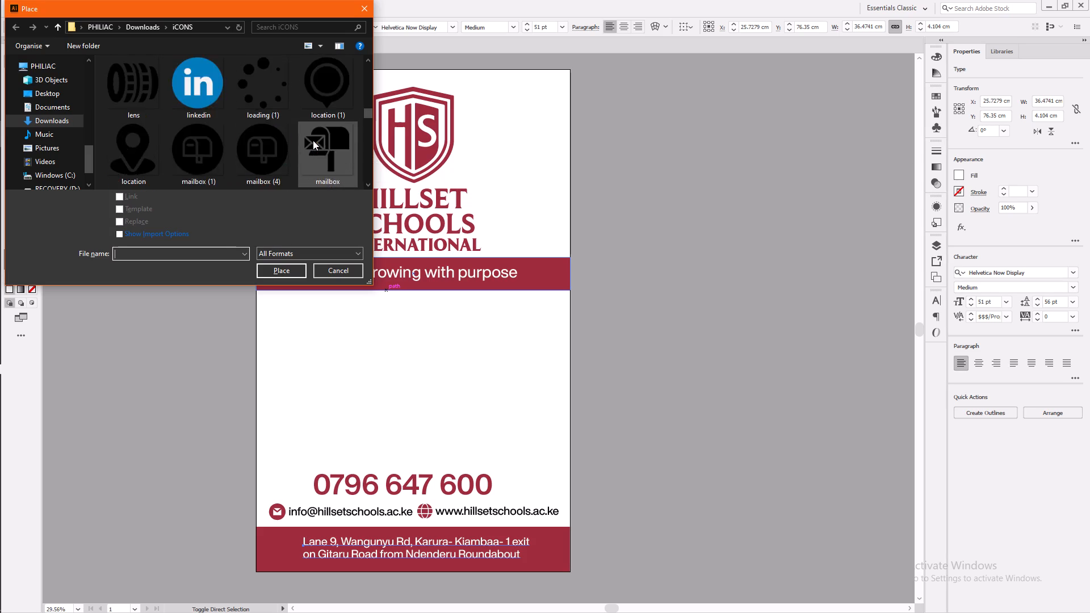
scroll(313, 140, up, 1)
scroll(313, 140, down, 1)
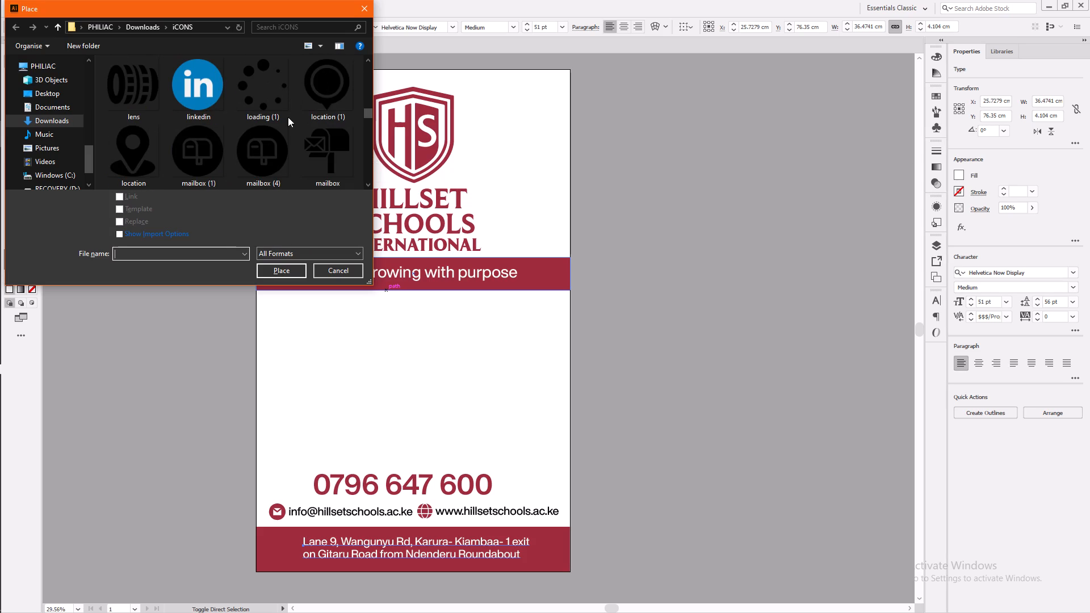
scroll(284, 129, up, 1)
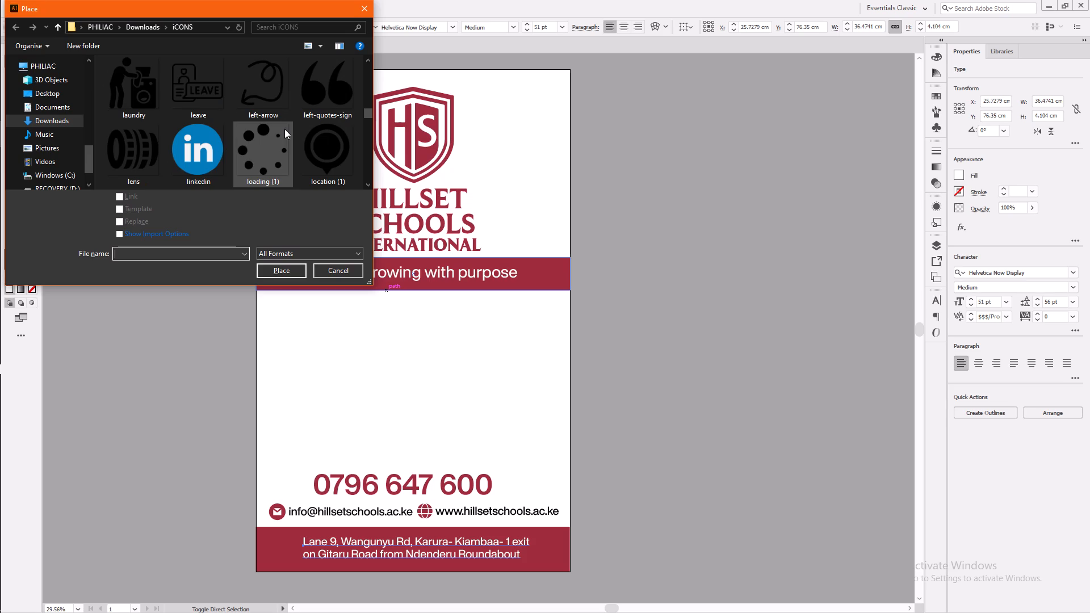
scroll(284, 129, up, 1)
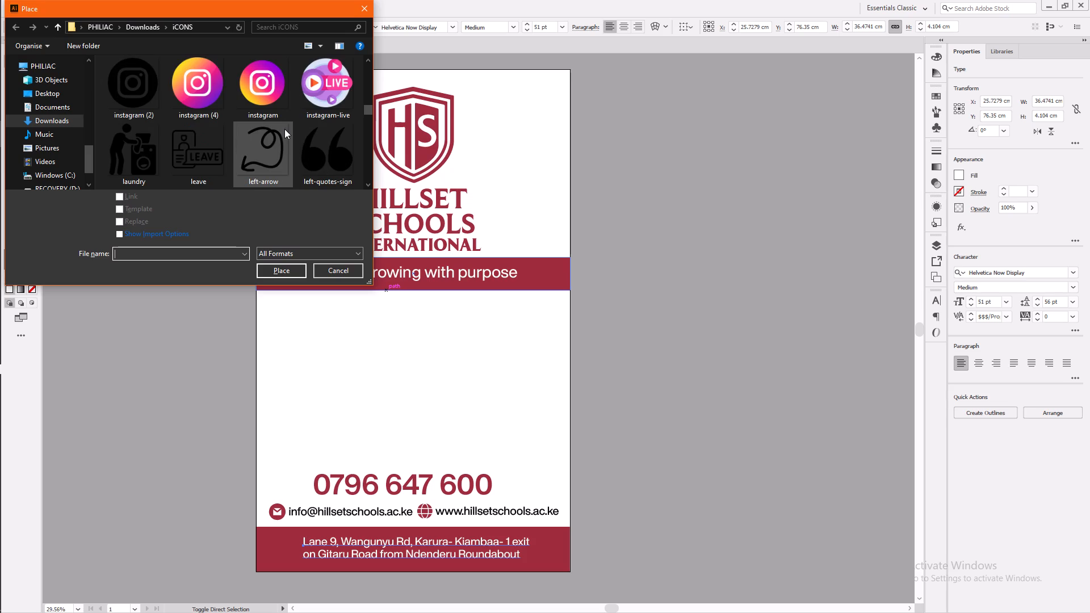
scroll(284, 129, up, 2)
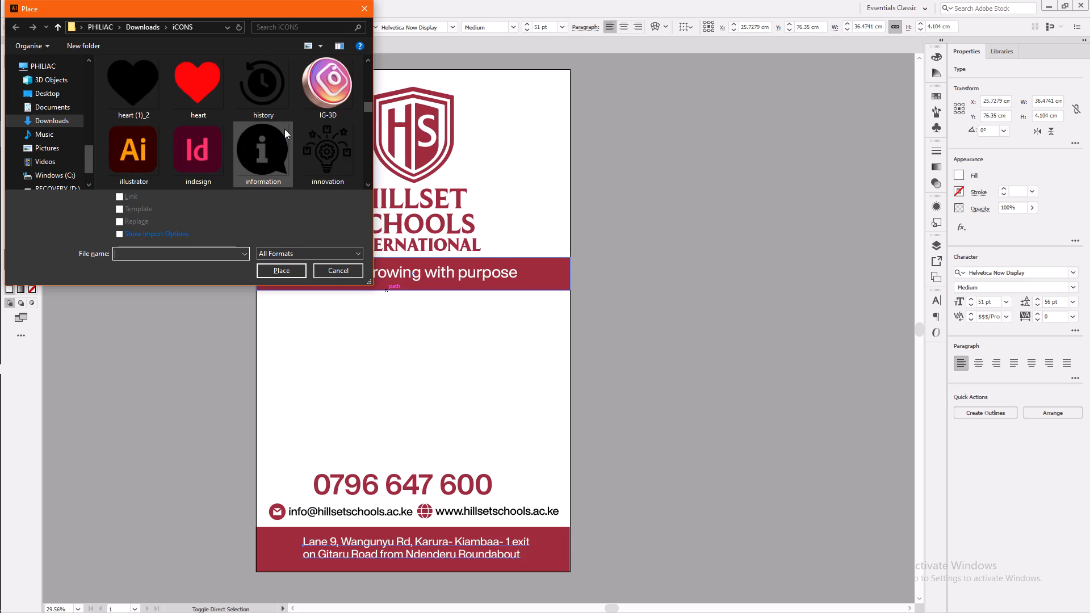
scroll(284, 129, up, 3)
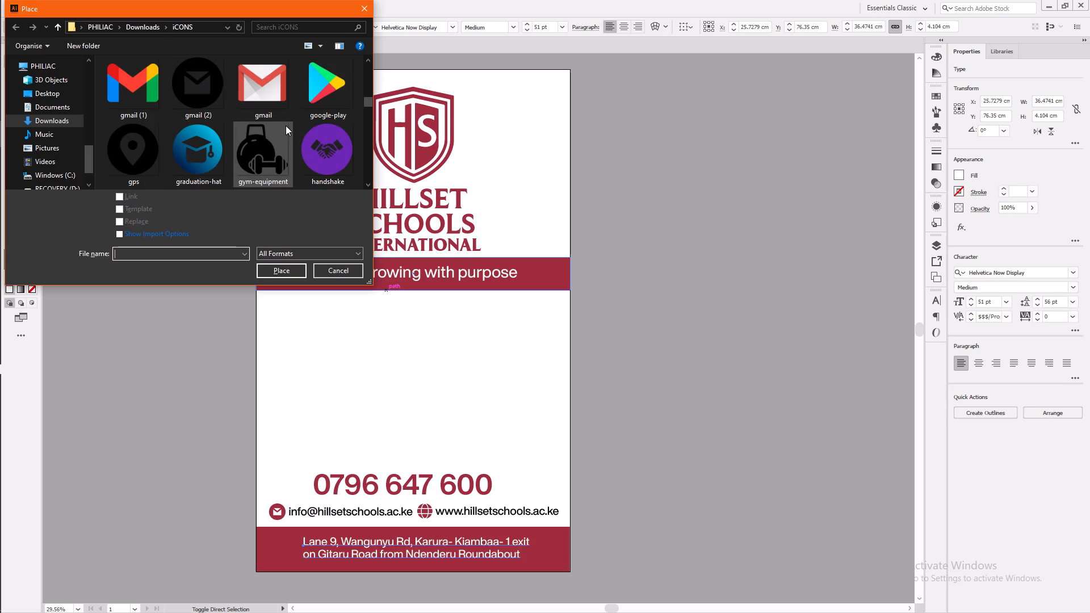
scroll(286, 125, up, 1)
scroll(286, 125, down, 3)
click(133, 152)
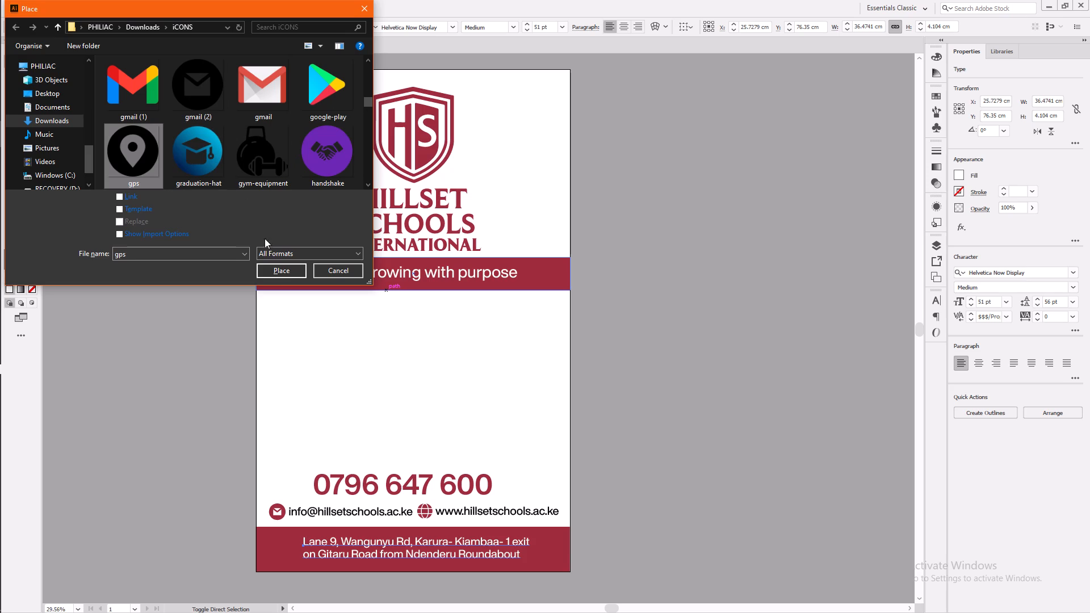
click(283, 271)
drag(329, 371, 343, 384)
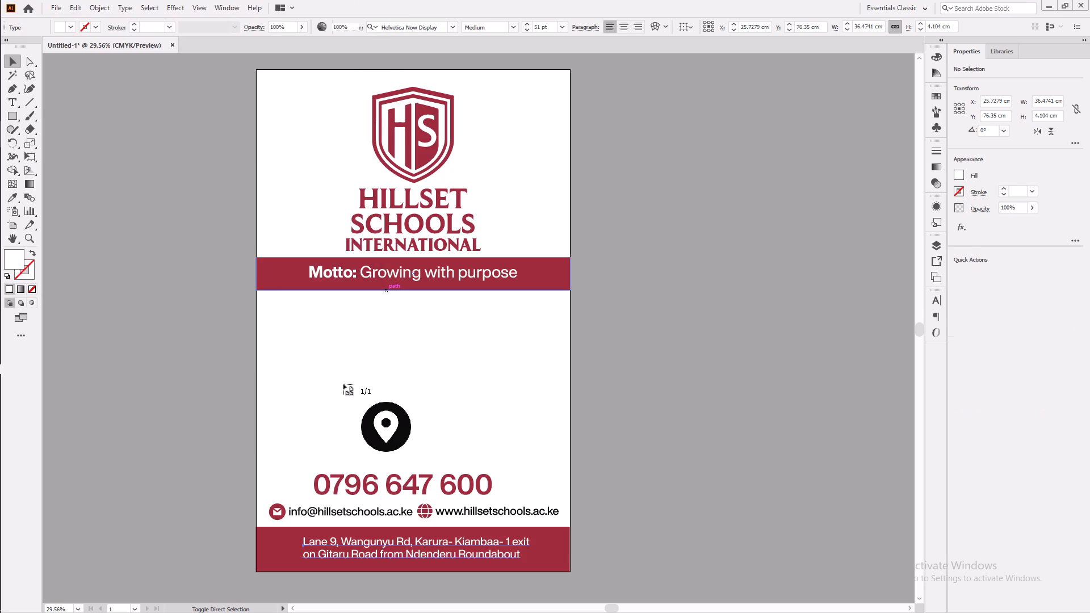
drag(343, 384, 367, 400)
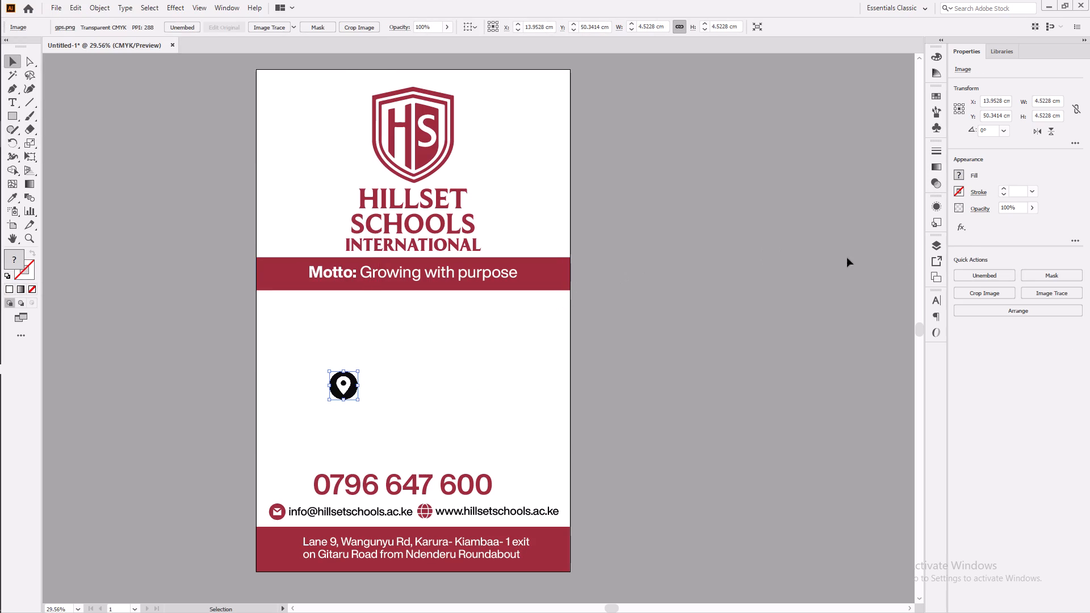
Image-trace the placed location pin icon with the Silhouettes preset and expand the tracing into vector shapes.
click(1060, 292)
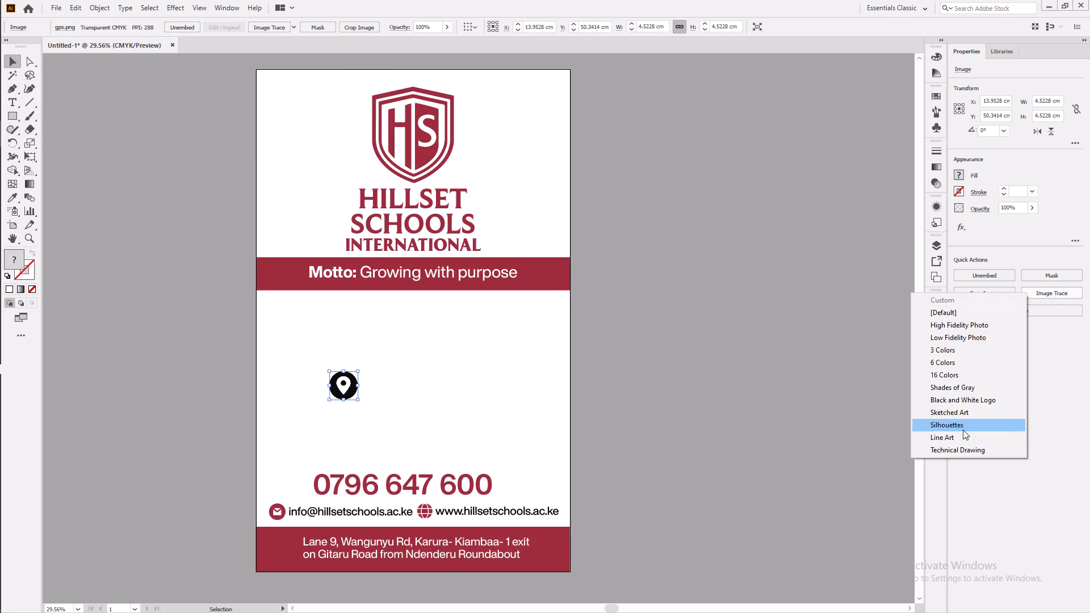
click(966, 426)
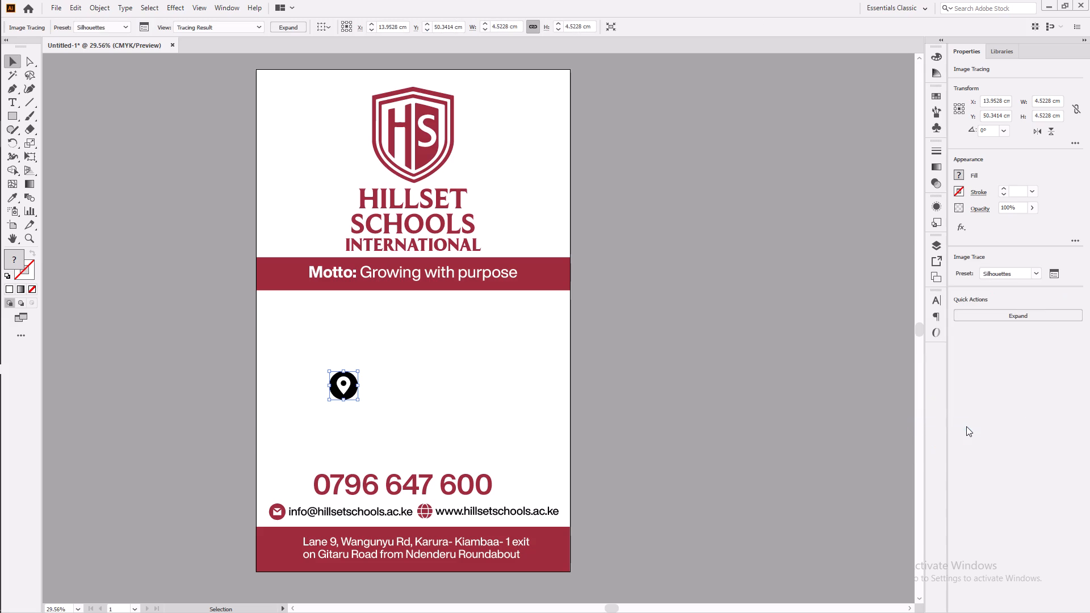
click(1001, 317)
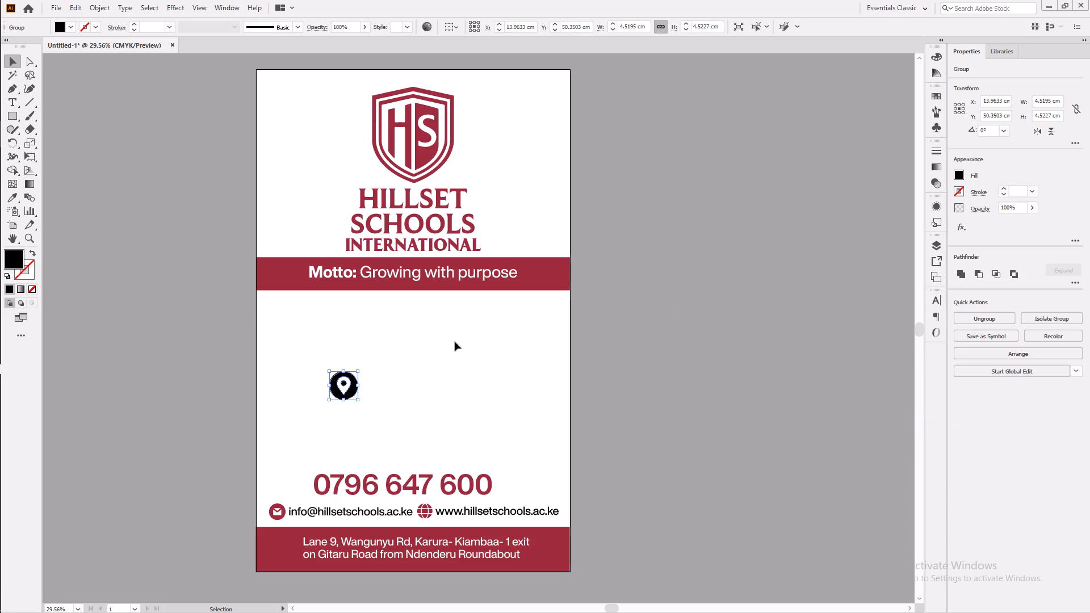
Scale the location pin icon to about 3.4 cm wide and move it into the bottom maroon band just before the address text.
shift+drag(359, 371, 351, 372)
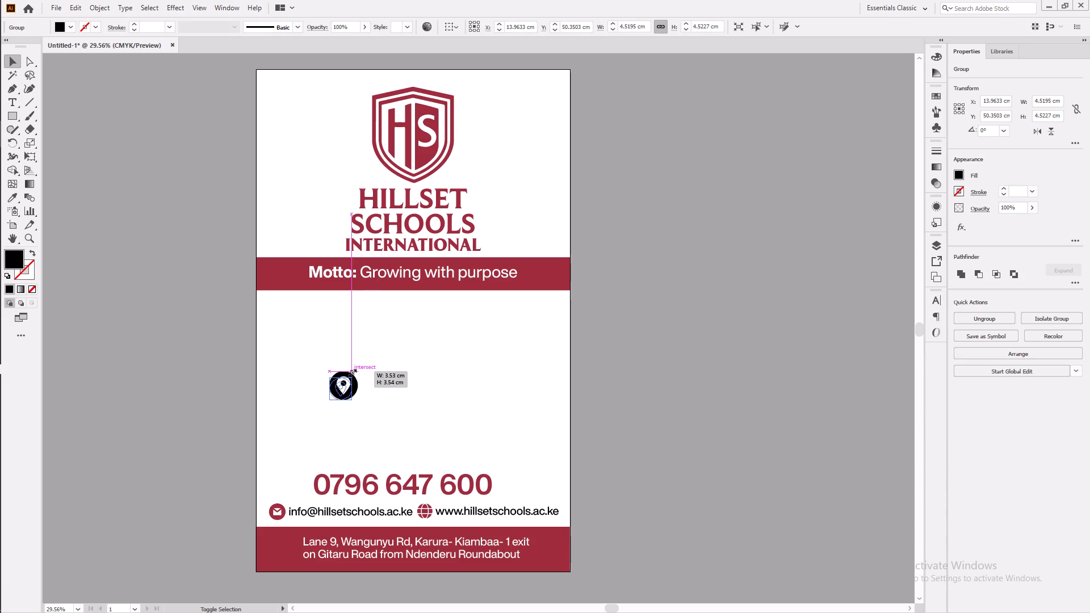
shift+drag(351, 372, 350, 372)
drag(345, 395, 291, 553)
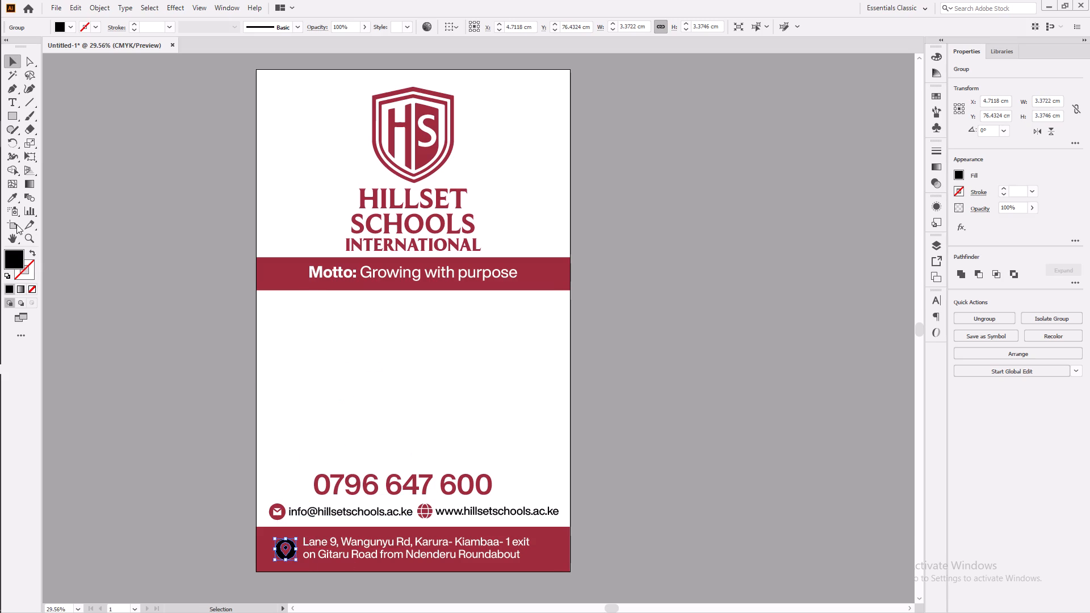
Recolour the location pin icon white by sampling the poster's white background with the Eyedropper, then deselect it.
click(12, 201)
click(358, 356)
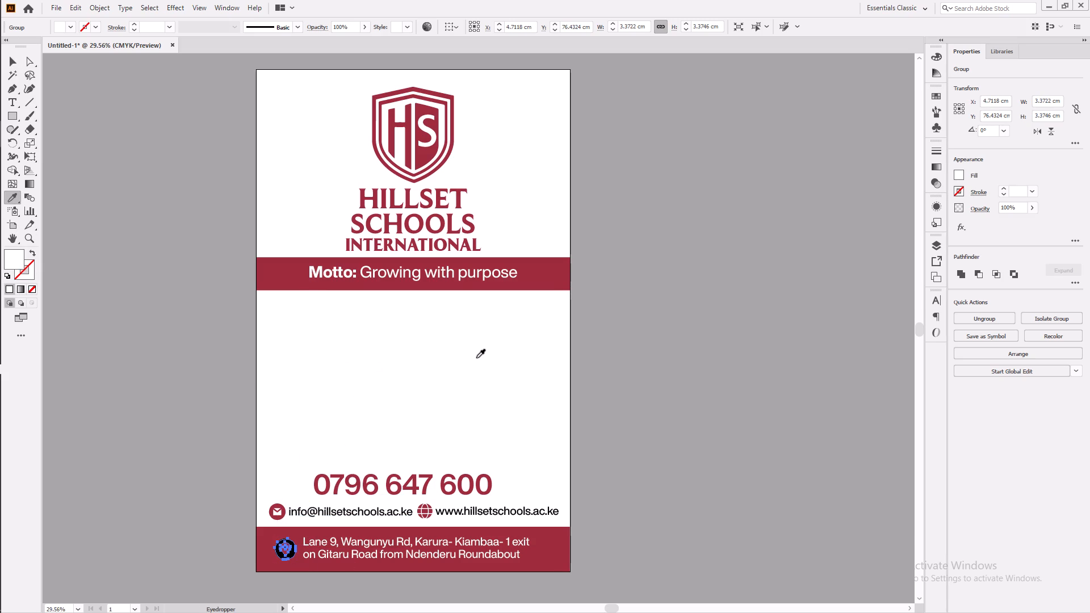
click(11, 61)
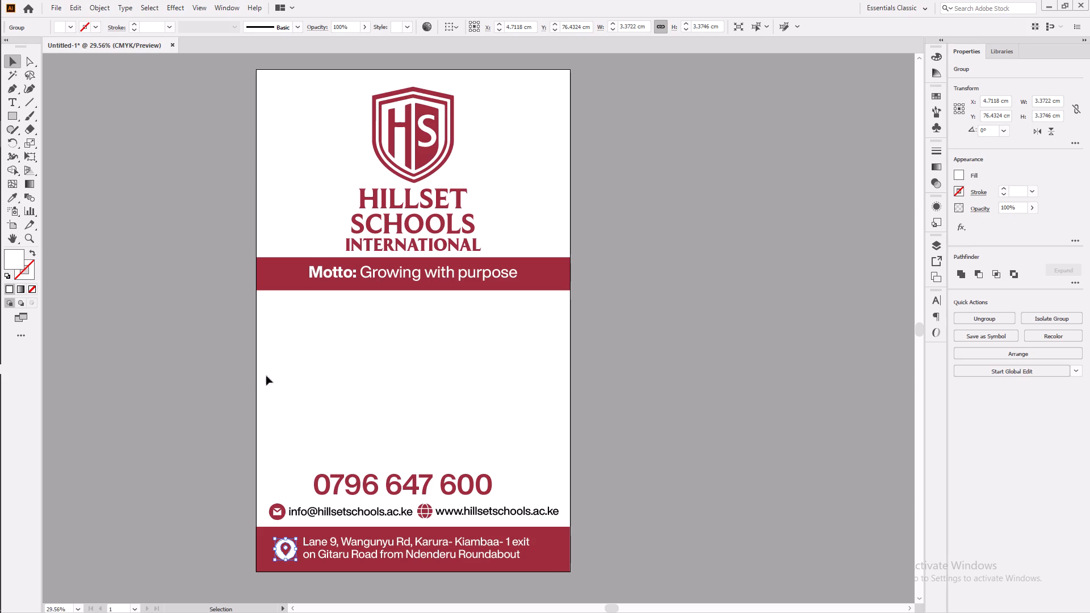
click(631, 455)
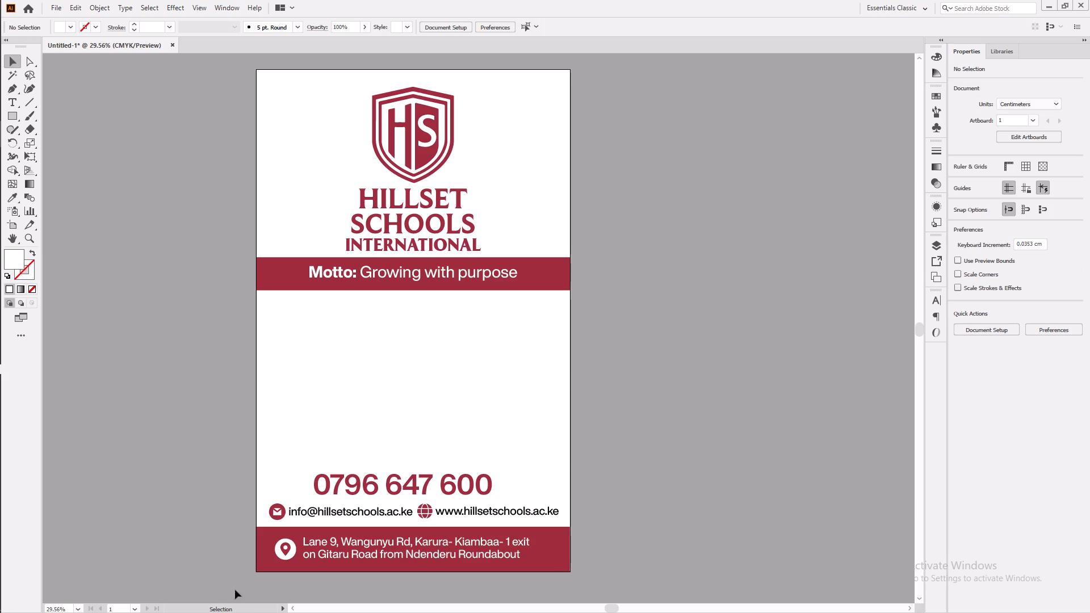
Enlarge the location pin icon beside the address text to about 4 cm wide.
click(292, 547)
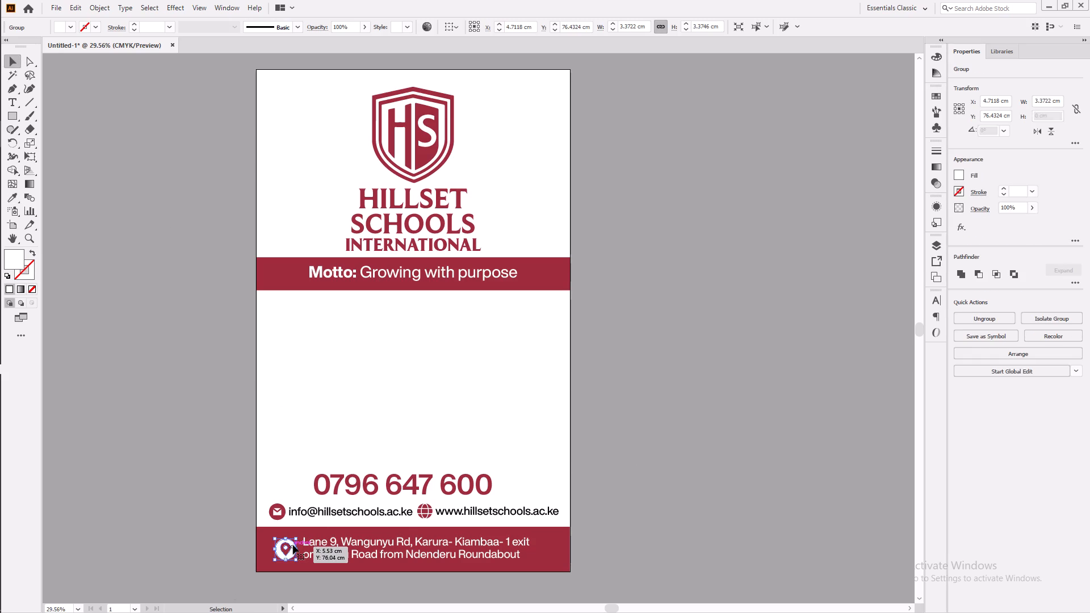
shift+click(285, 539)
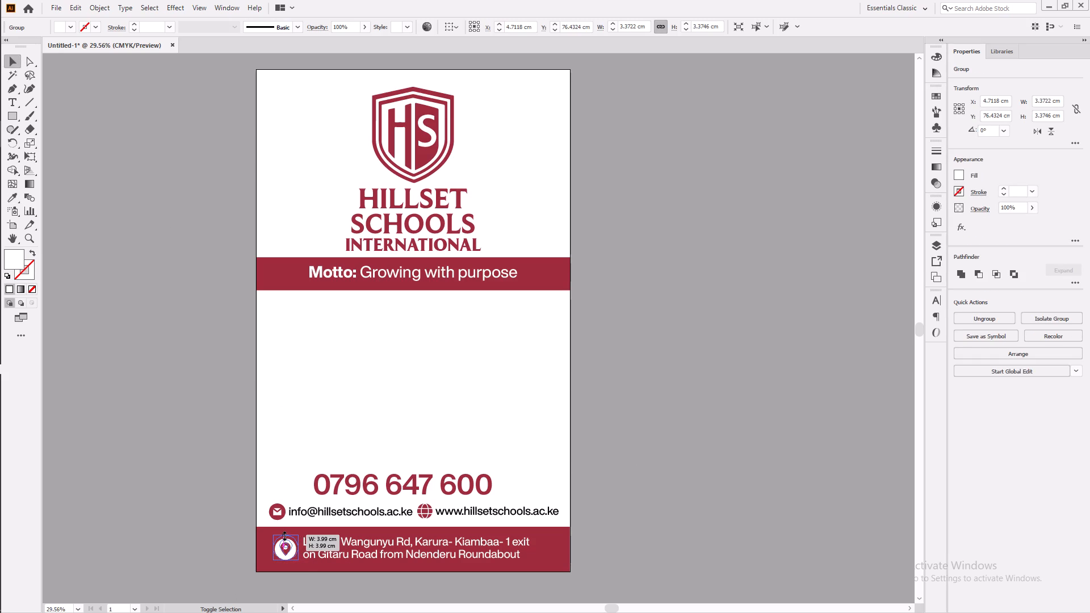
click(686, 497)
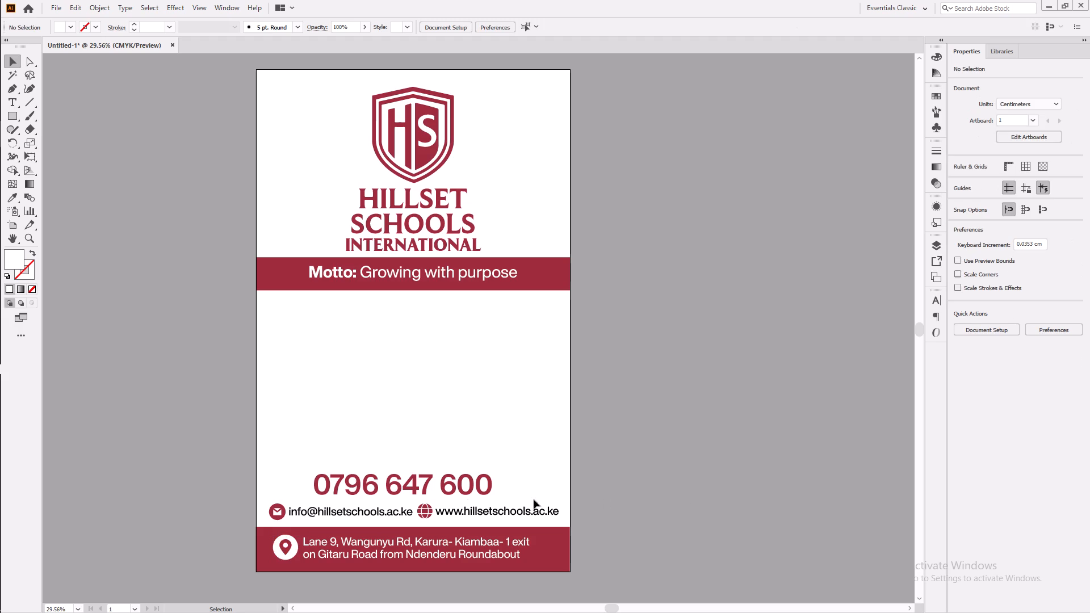
Scale the location pin icon beside the address text down to about 3.3 cm wide.
click(292, 554)
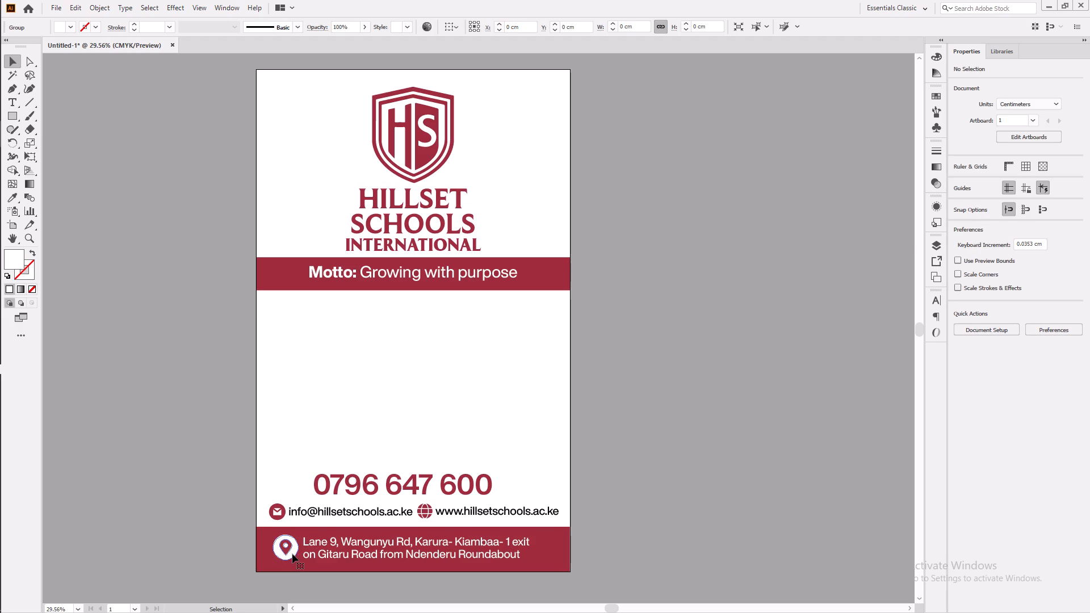
shift+click(273, 559)
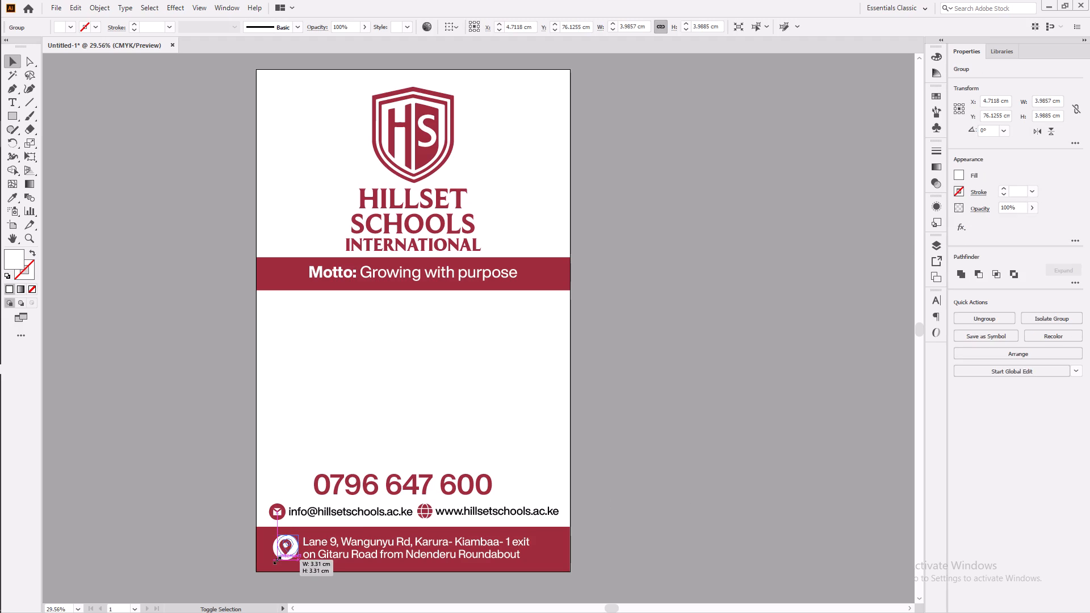
Nudge the location pin icon about 0.5 cm down and about 0.1 cm right to line it up with the two-line address.
key(Down)
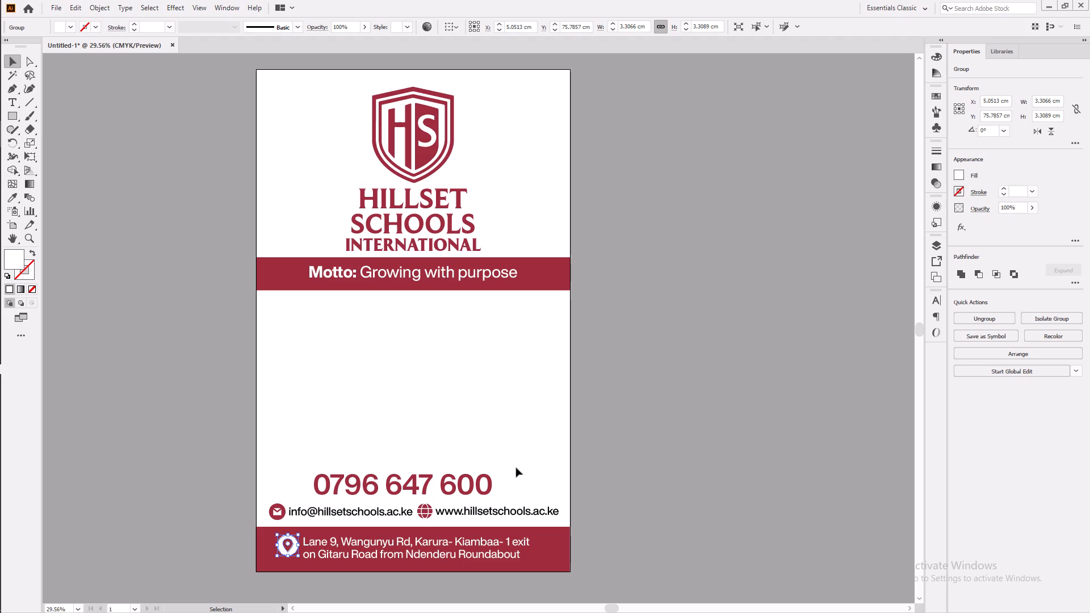
key(Down)
key(Down)
key(Down)
key(Down)
key(Down)
key(Down)
key(Down)
key(Down)
key(Down)
key(Down)
key(Down)
key(Down)
key(Down)
key(Down)
key(Down)
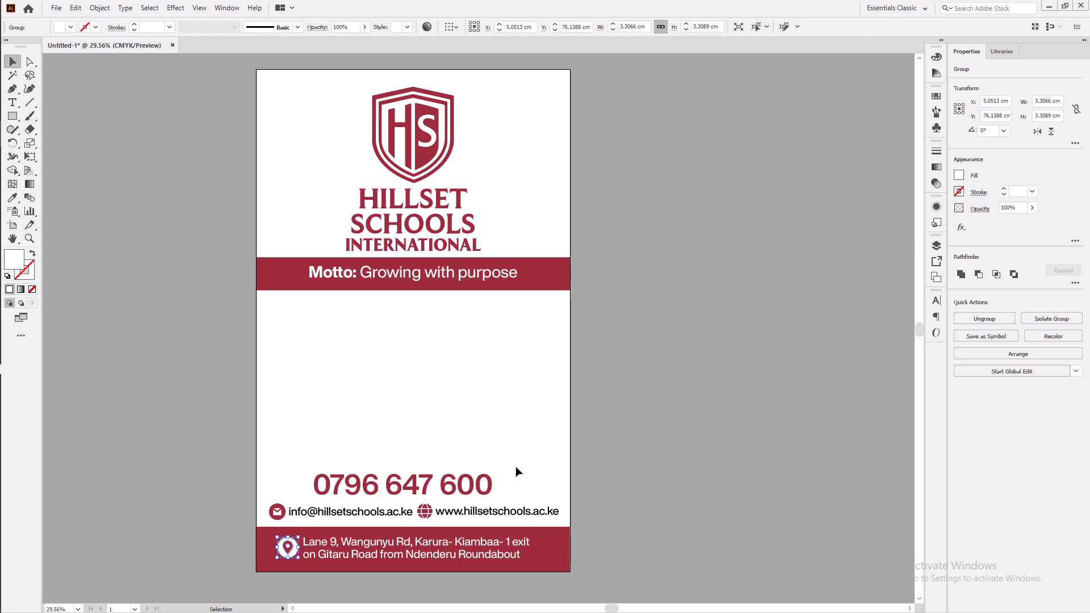
key(Right)
key(Right)
key(Right)
click(739, 427)
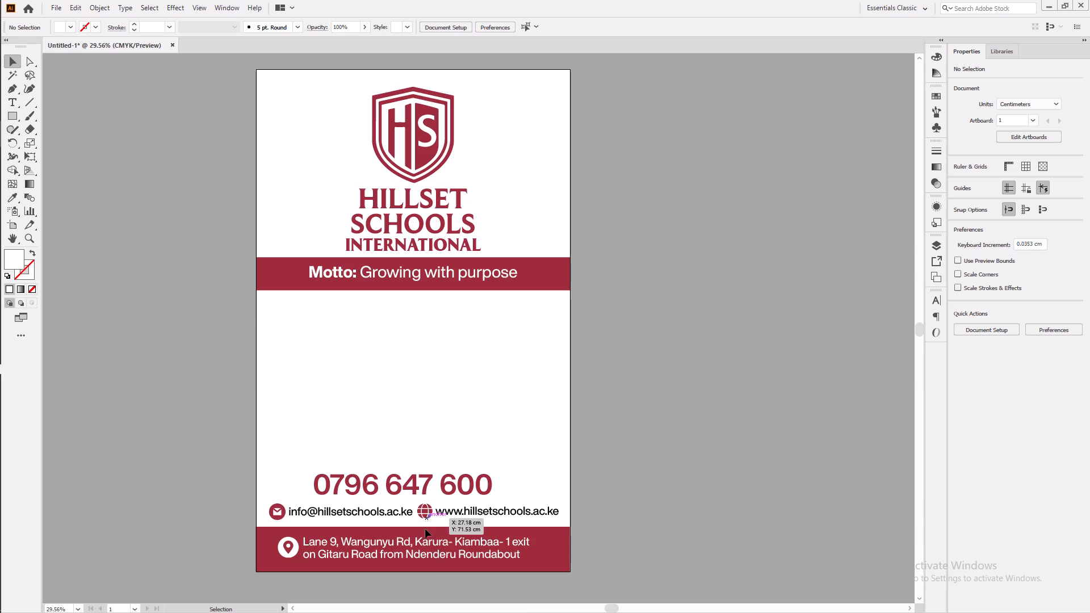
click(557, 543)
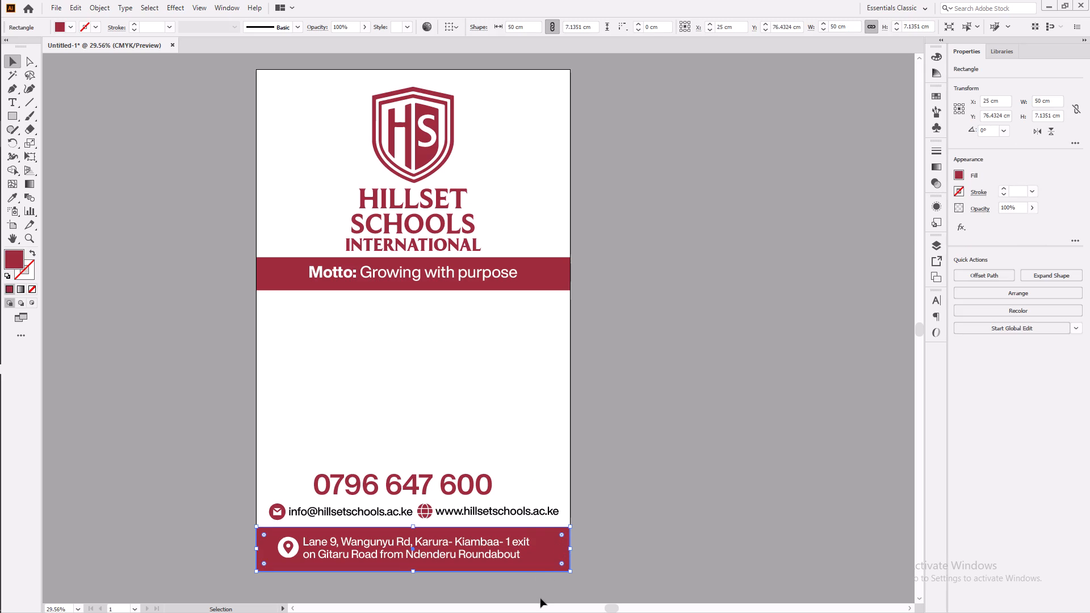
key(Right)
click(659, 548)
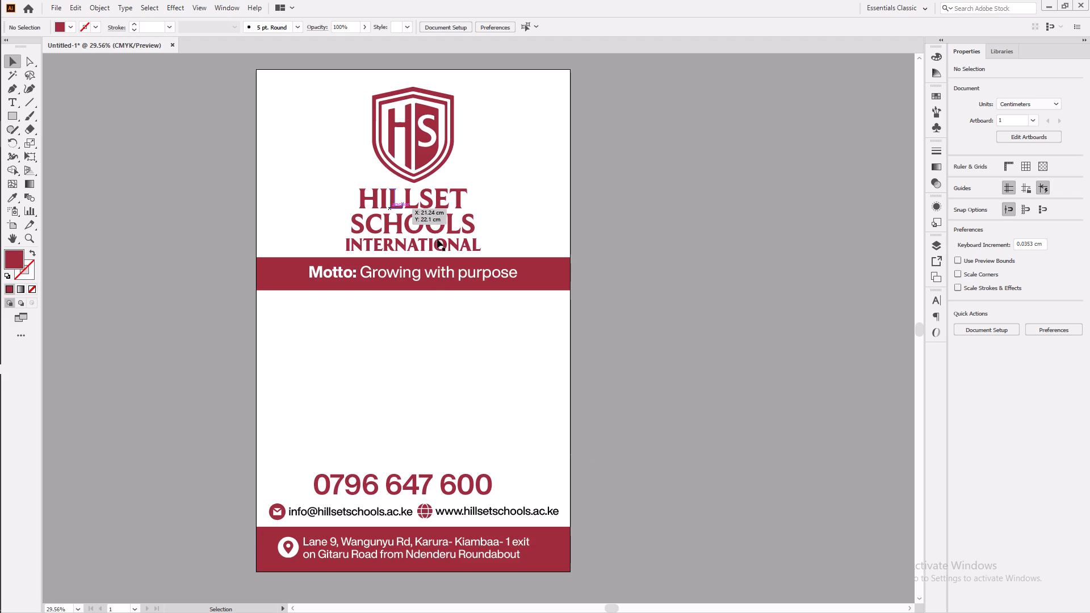
Set the font size of the motto text in the upper maroon band to 75 pt.
click(425, 278)
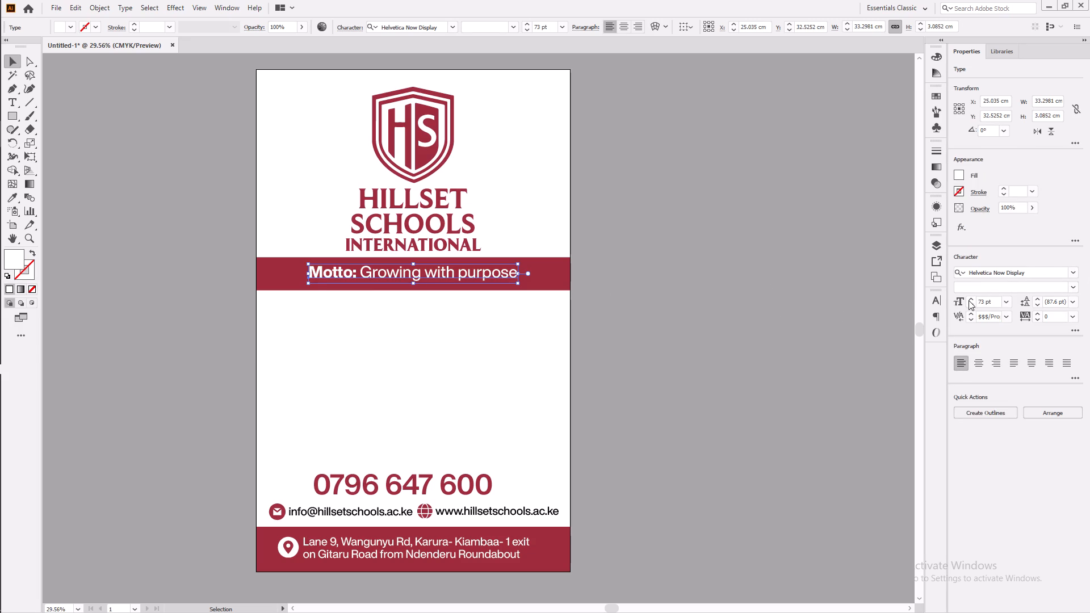
double_click(969, 300)
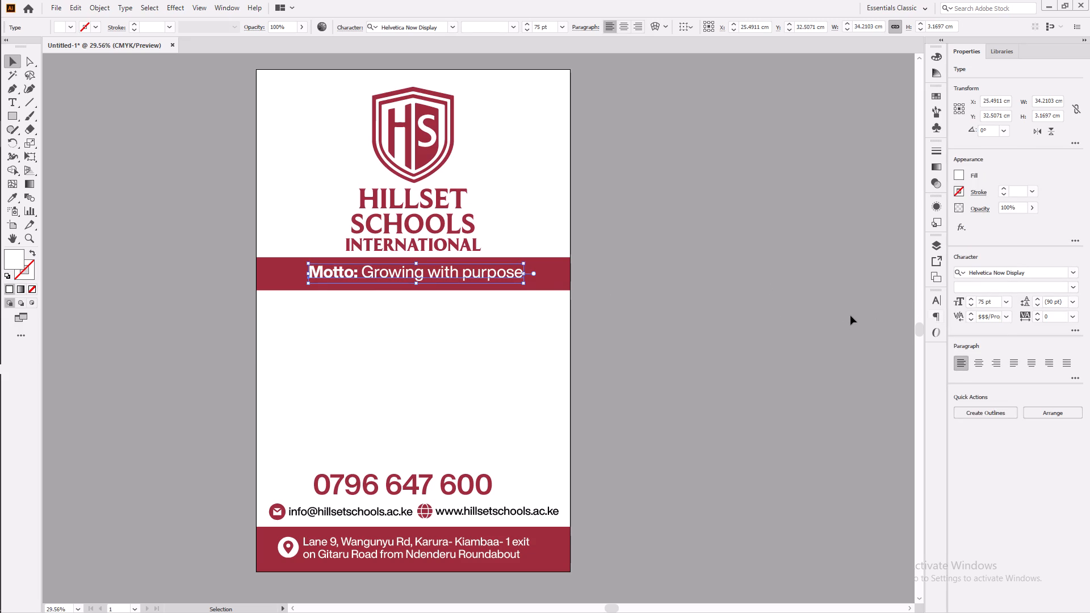
Nudge the motto text about 0.5 cm left to recentre it within the upper maroon band.
key(Left)
key(Left)
key(Left)
key(Left)
key(Left)
key(Left)
key(Left)
key(Left)
key(Left)
key(Left)
key(Left)
key(Left)
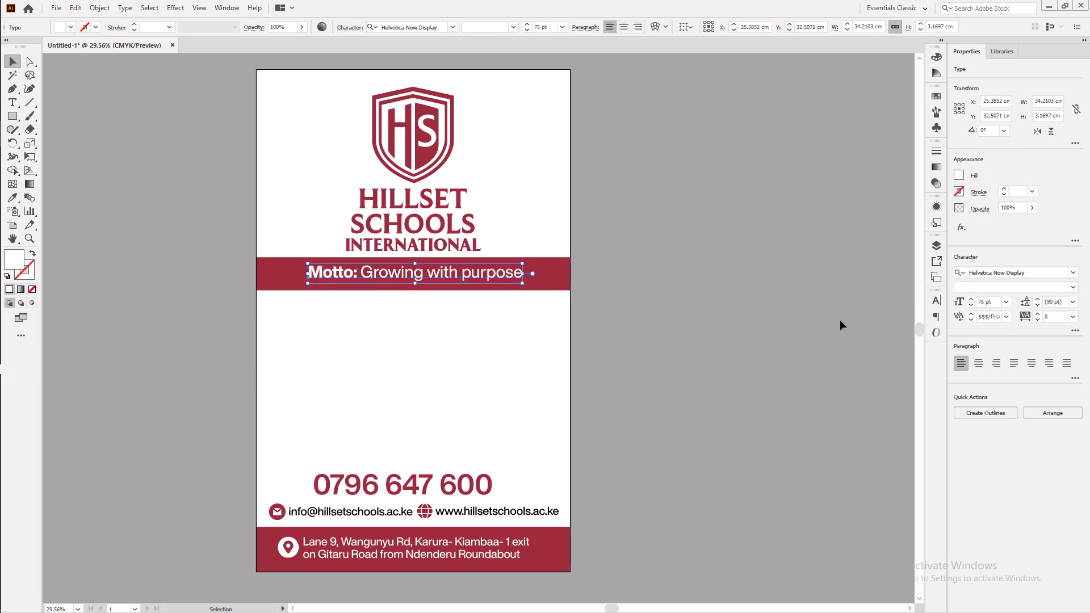
key(Left)
key(Left)
key(Left)
key(Left)
key(Left)
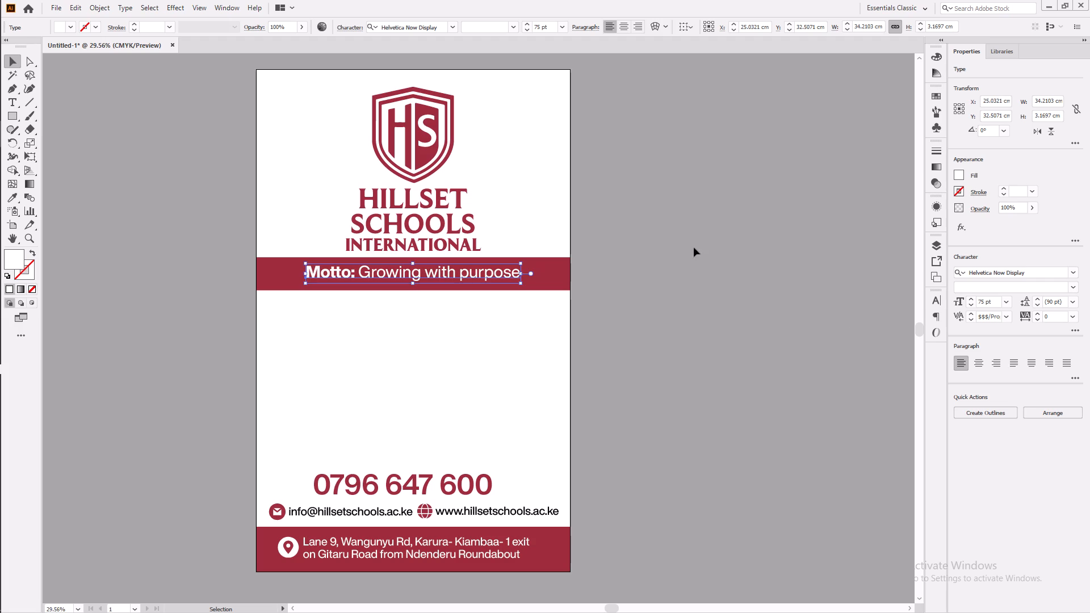
Set the font size of the INTERNATIONAL text under the logo to 85 pt.
click(421, 251)
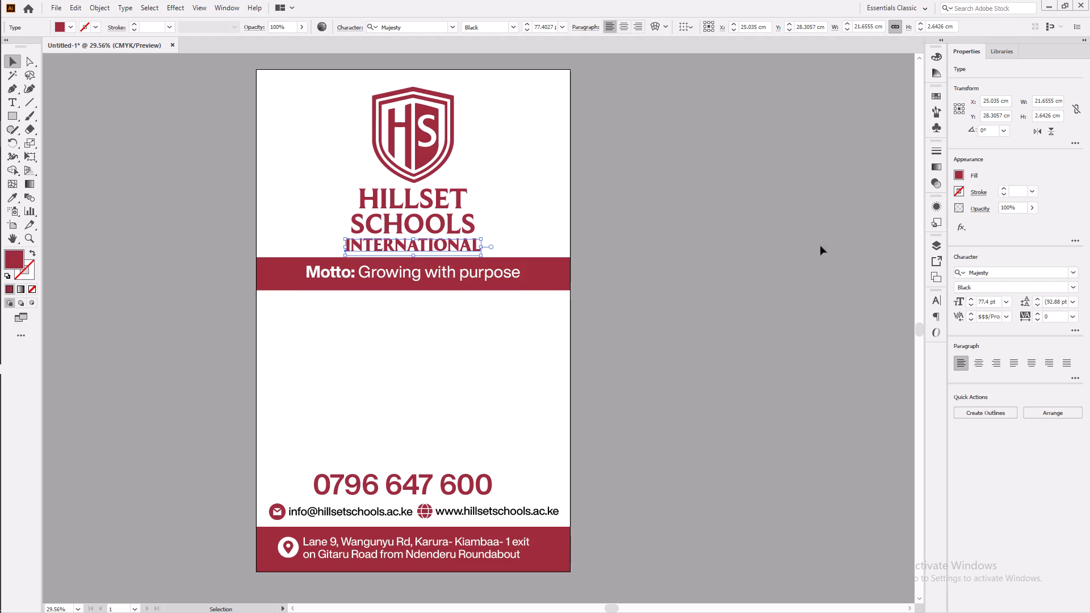
click(972, 299)
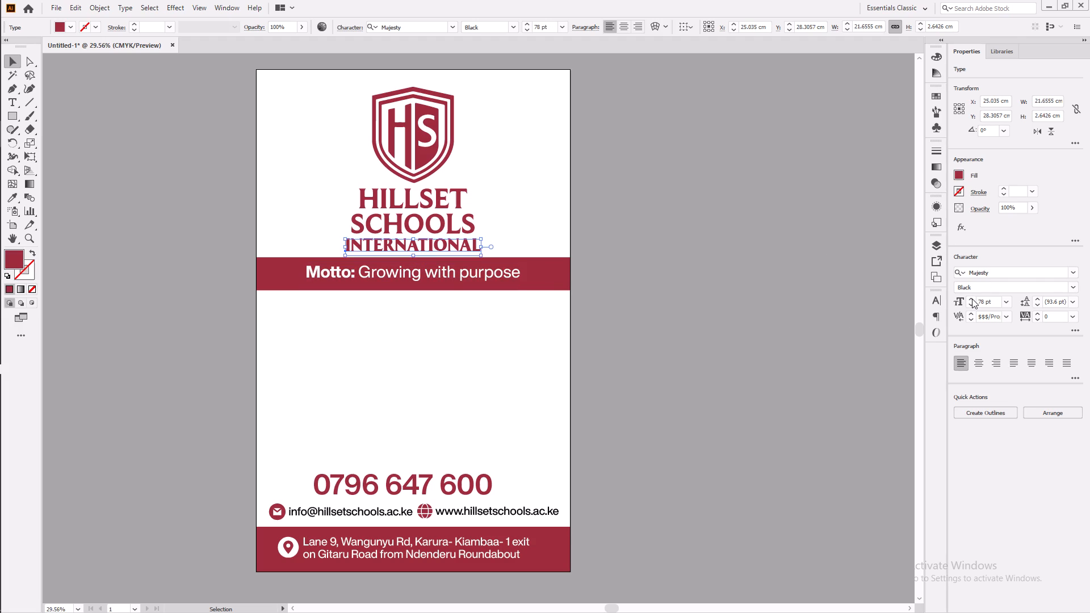
triple_click(972, 299)
triple_click(972, 299)
click(972, 299)
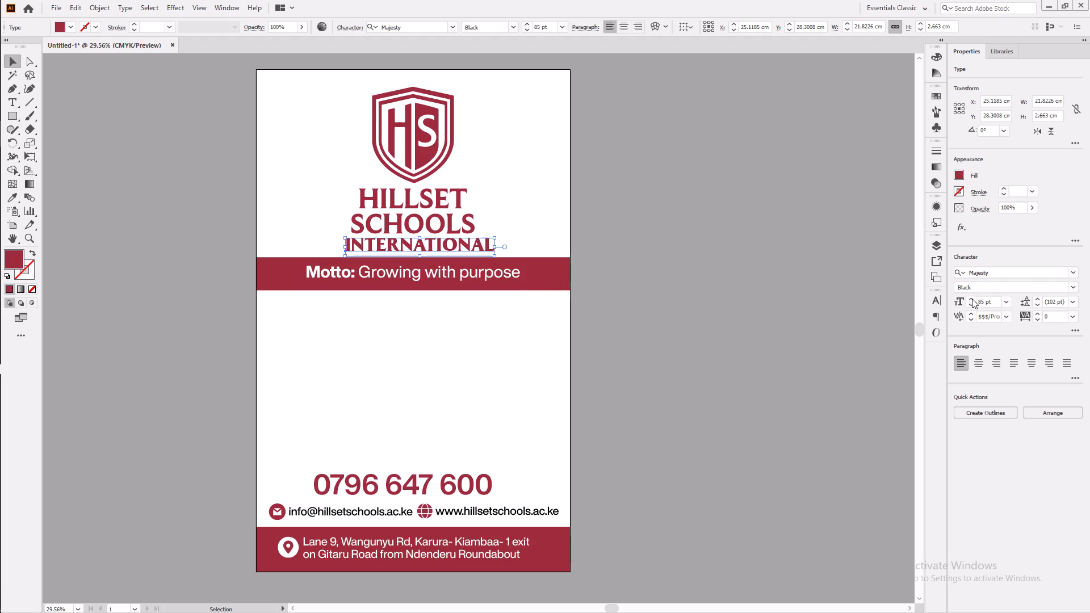
Nudge the INTERNATIONAL text about 0.7 cm left and slightly down to recentre it beneath SCHOOLS, clear of the maroon band.
key(Down)
key(Down)
key(Down)
key(Down)
key(Down)
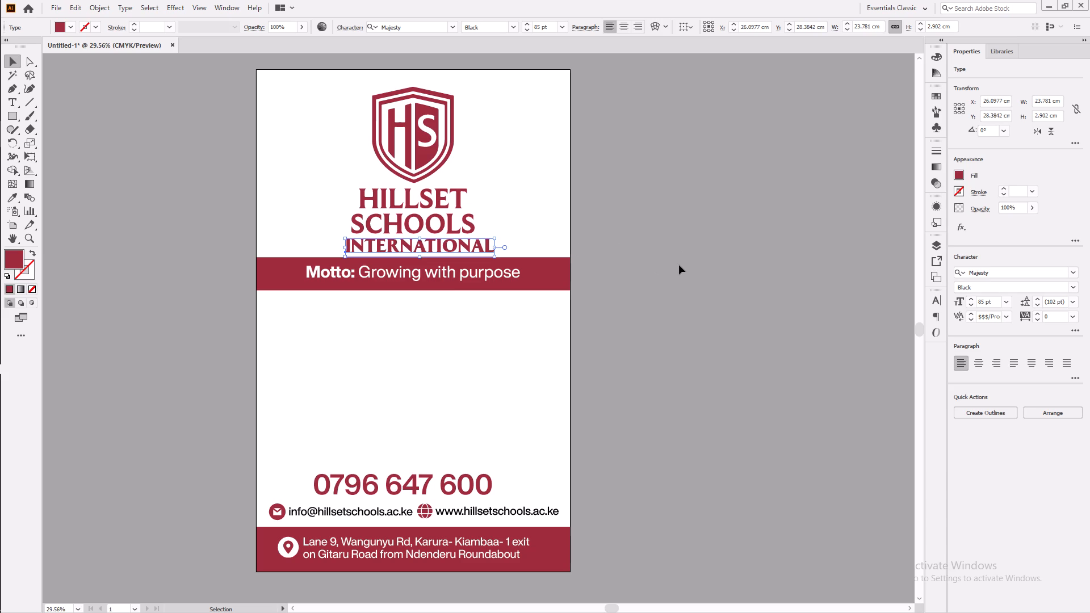
key(Left)
key(Left)
key(Left)
key(Left)
key(Left)
key(Left)
key(Left)
key(Left)
key(Left)
key(Left)
key(Left)
key(Left)
key(Left)
key(Left)
key(Left)
key(Left)
key(Left)
key(Left)
key(Left)
key(Left)
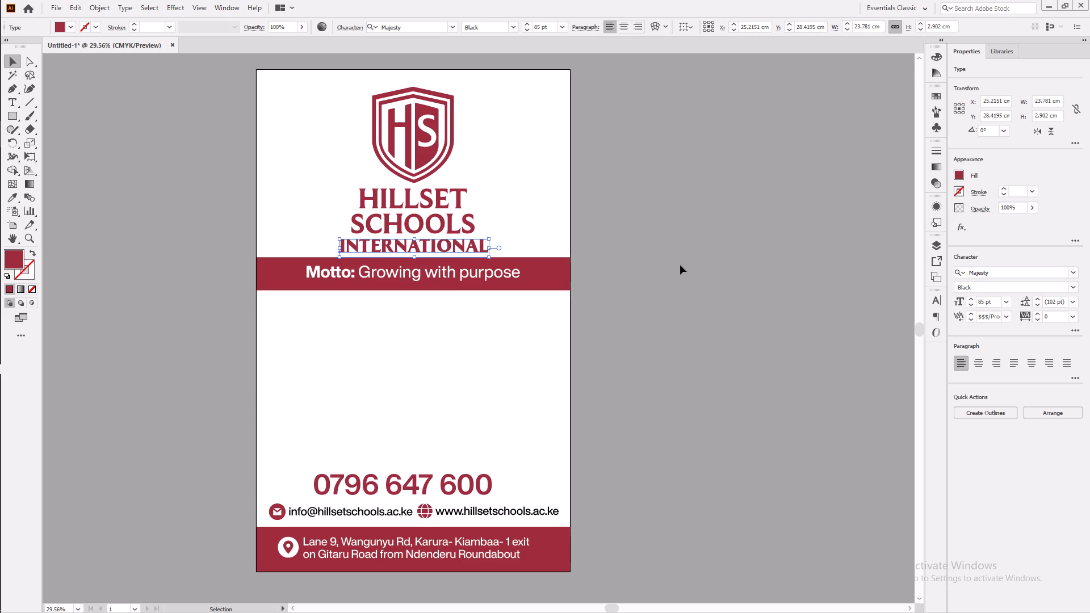
key(Right)
key(Right)
key(Right)
key(Right)
key(Up)
key(Up)
key(Up)
click(741, 245)
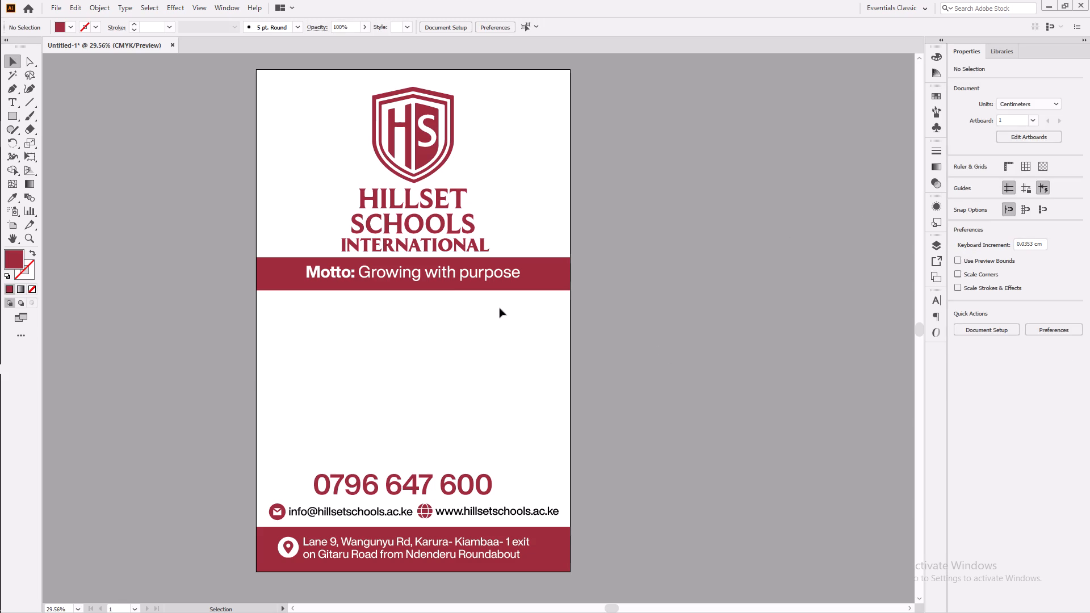
Reduce the upper maroon band's height to about 4.6 cm by lowering its top edge, keeping the 50 cm width.
click(551, 280)
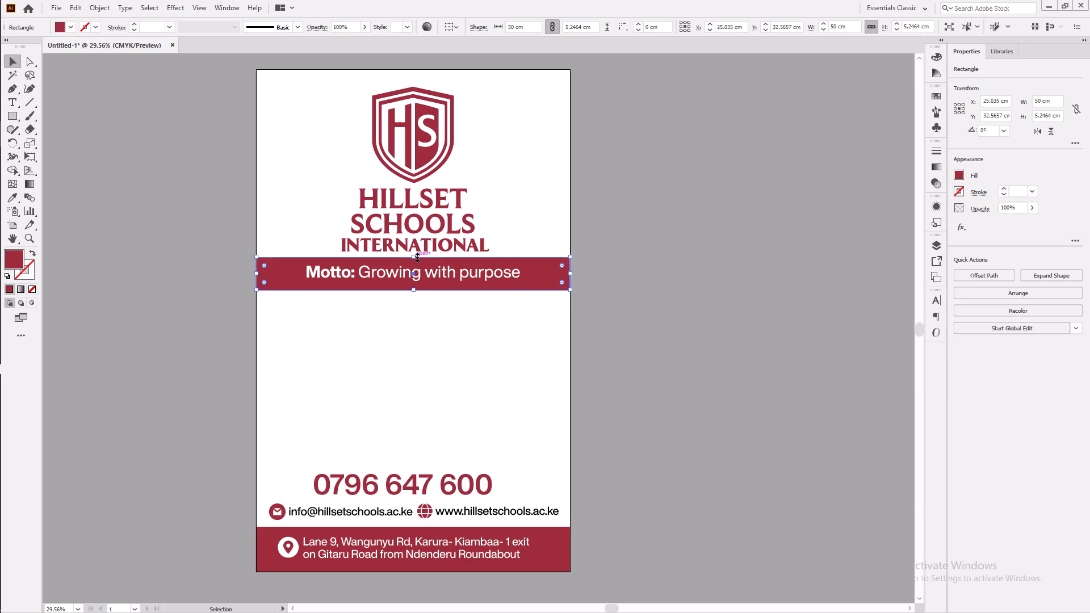
drag(415, 257, 412, 258)
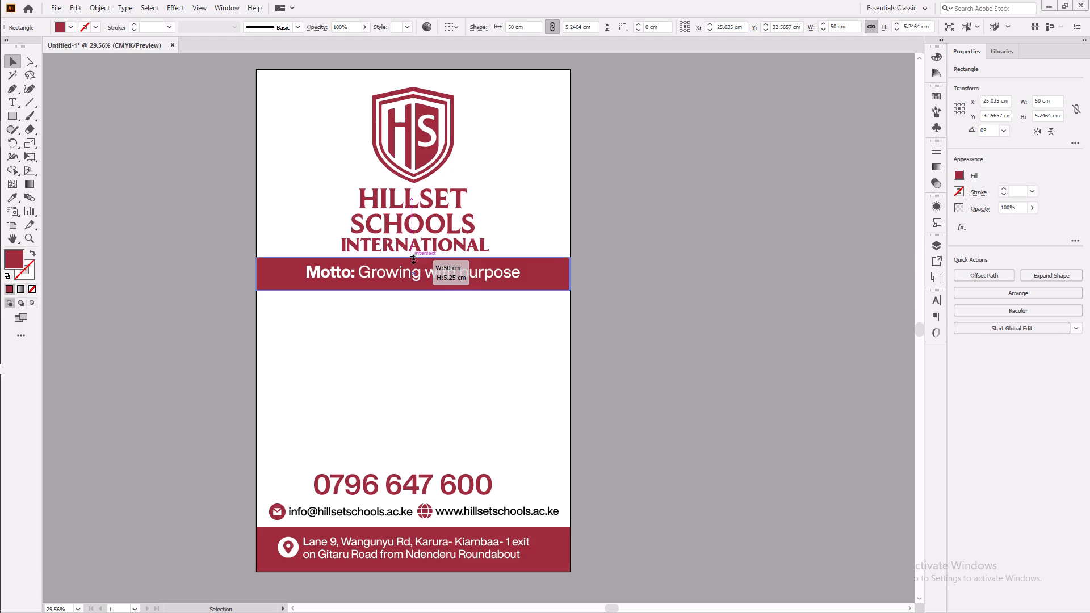
drag(412, 258, 413, 262)
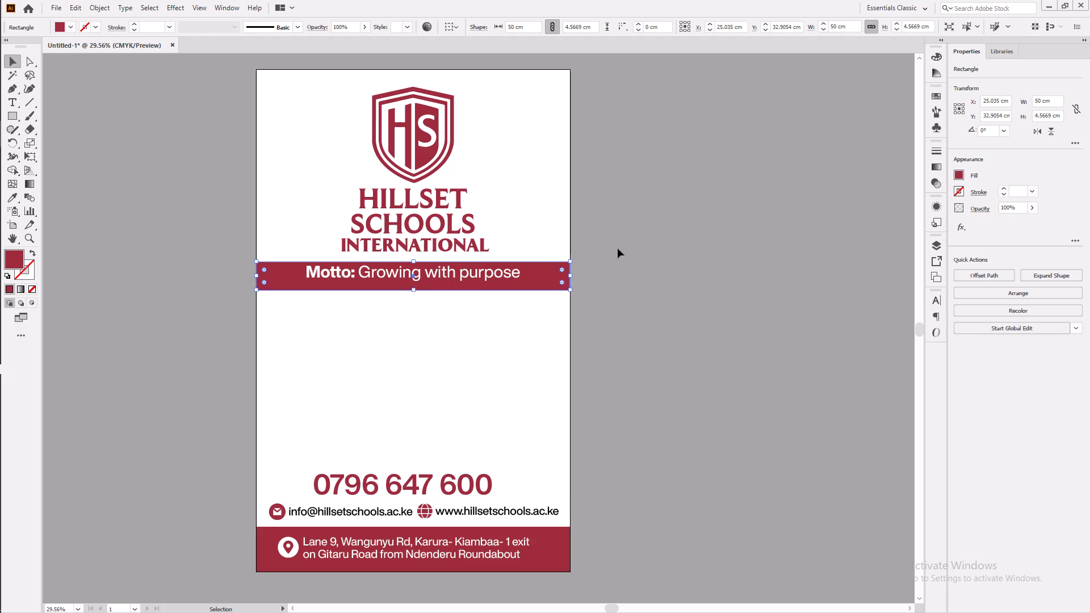
Nudge the upper maroon band about 0.5 cm up so the motto text sits vertically centred in it.
key(Up)
key(Up)
key(Up)
key(Up)
key(Up)
key(Up)
key(Up)
key(Up)
key(Up)
key(Up)
key(Up)
key(Up)
key(Up)
key(Up)
key(Up)
key(Up)
key(Up)
key(Up)
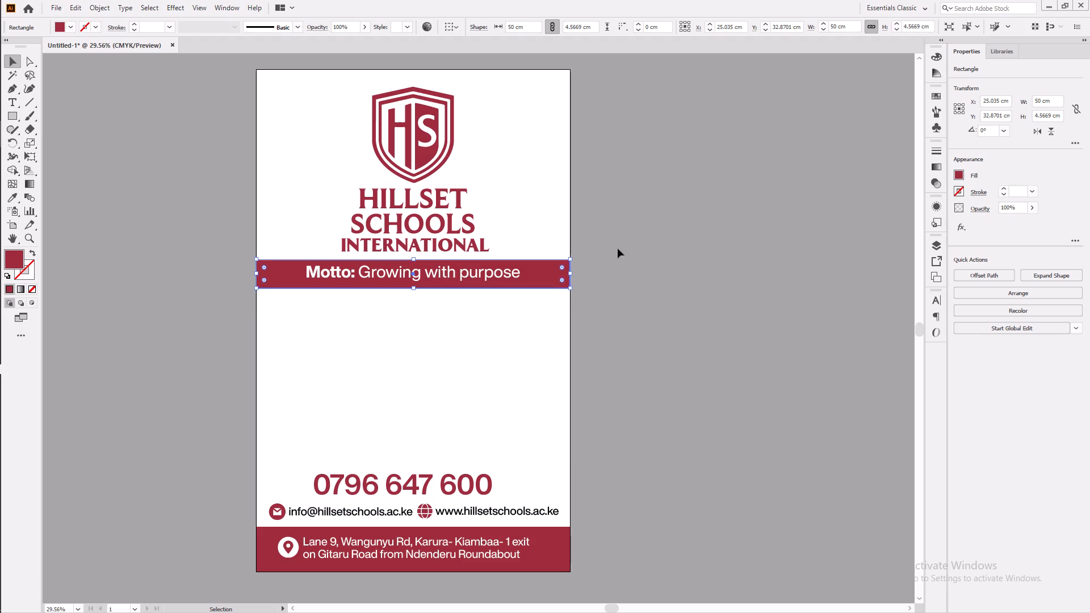
key(Up)
key(Up)
key(Up)
key(Up)
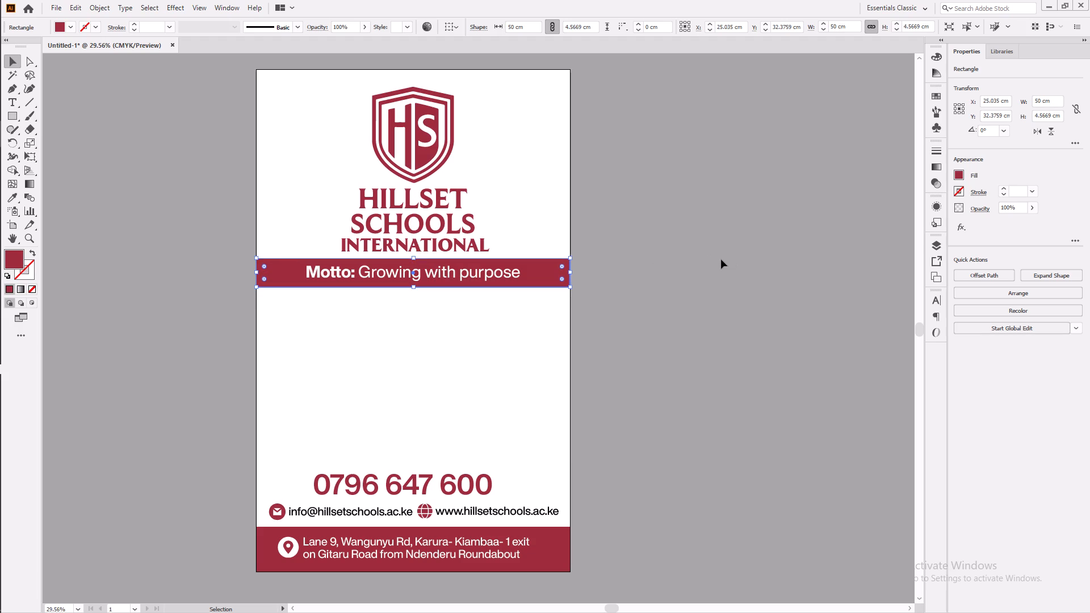
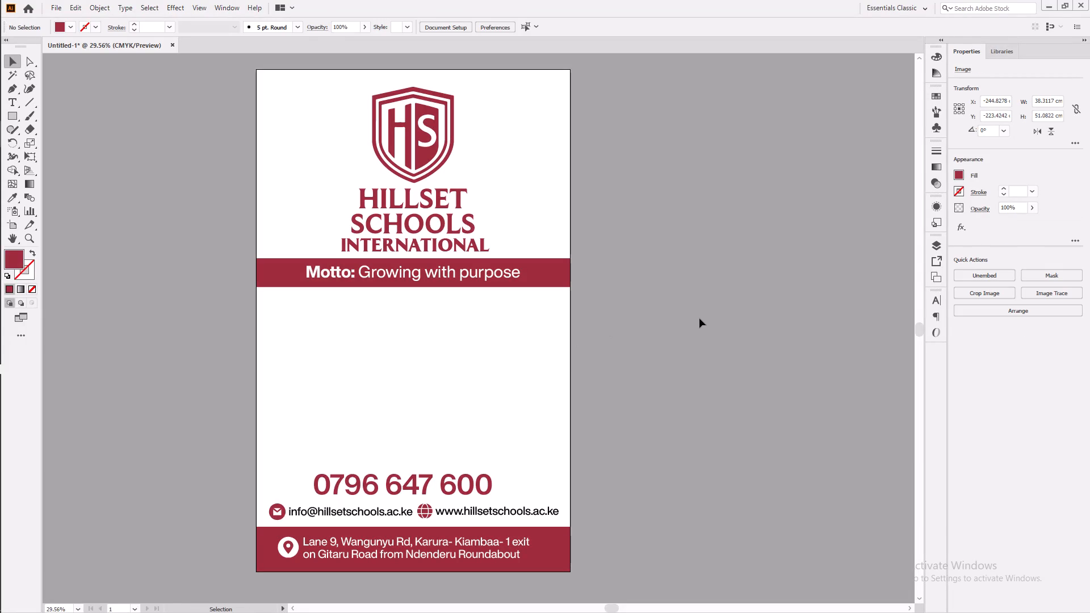
Show the rulers around the artboard.
key(ctrl+r)
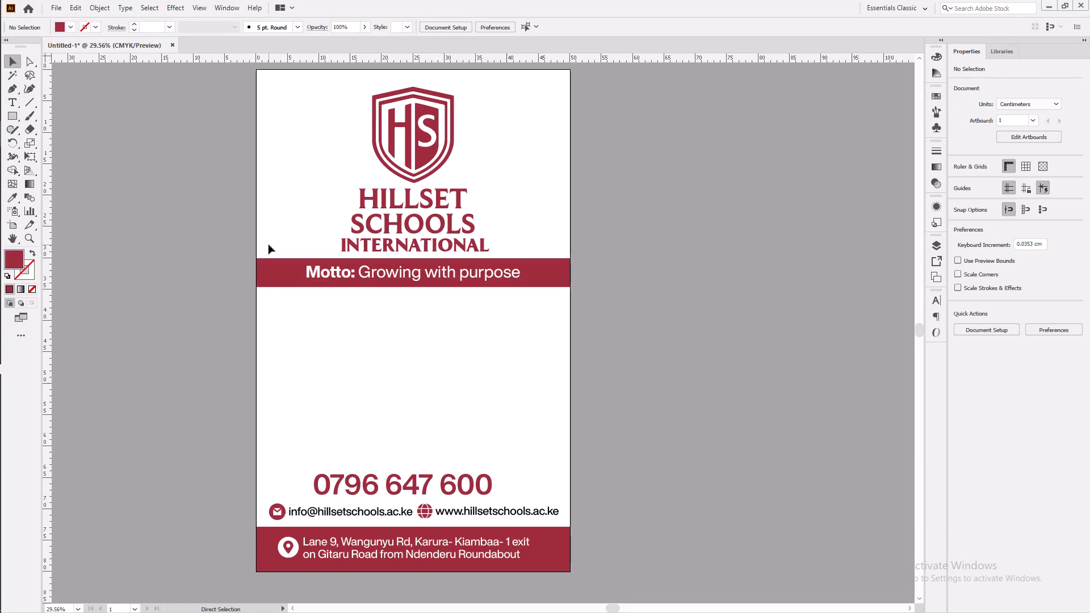
Paste the photo of two children reading against the artboard's left edge, just above the address band, and send it to the back.
key(ctrl+v)
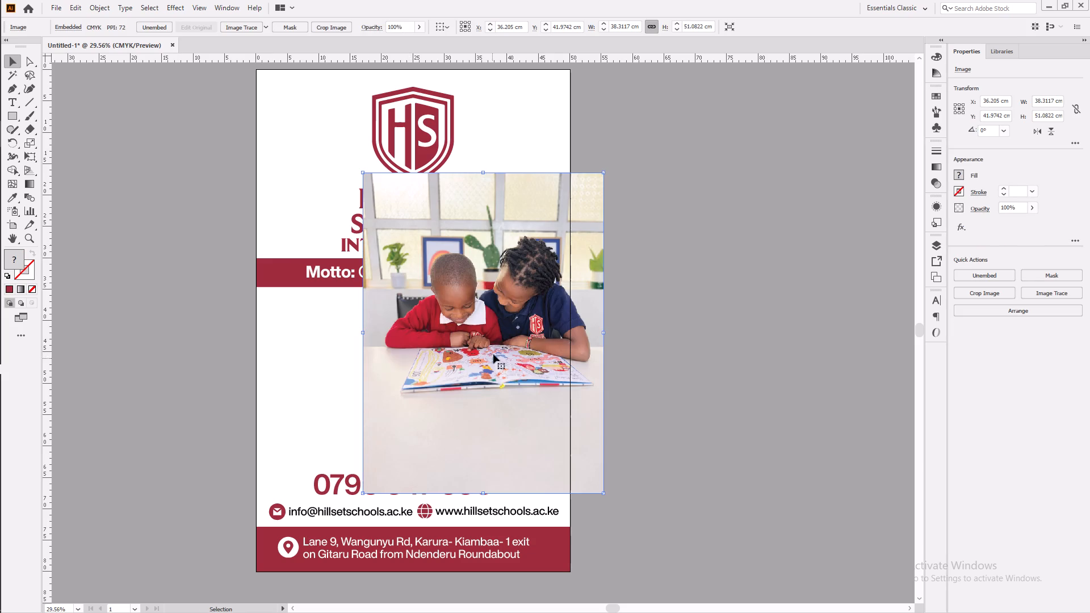
drag(494, 348, 389, 379)
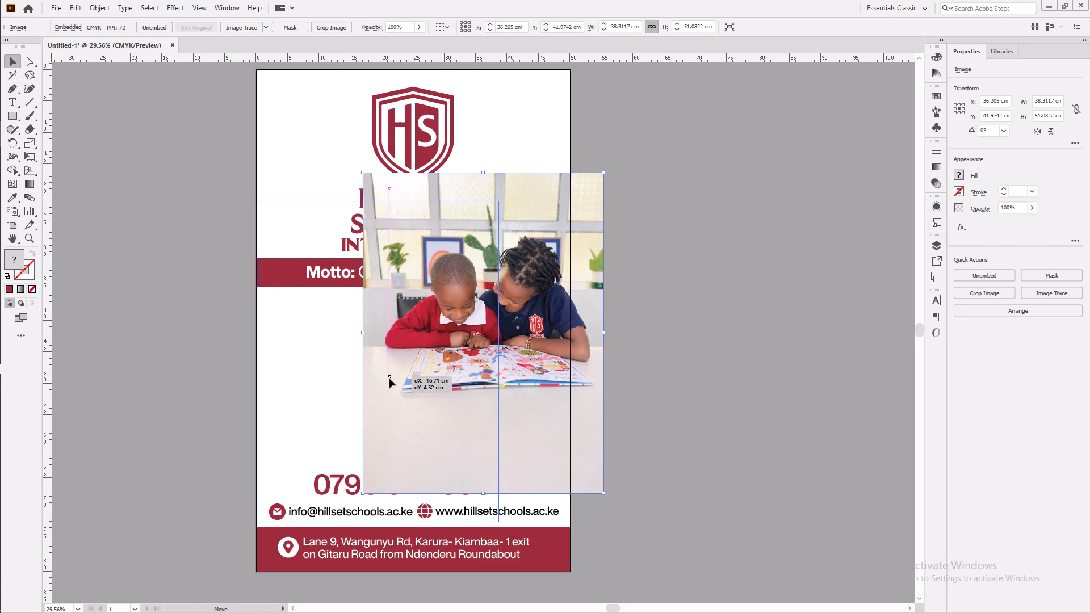
drag(389, 379, 388, 382)
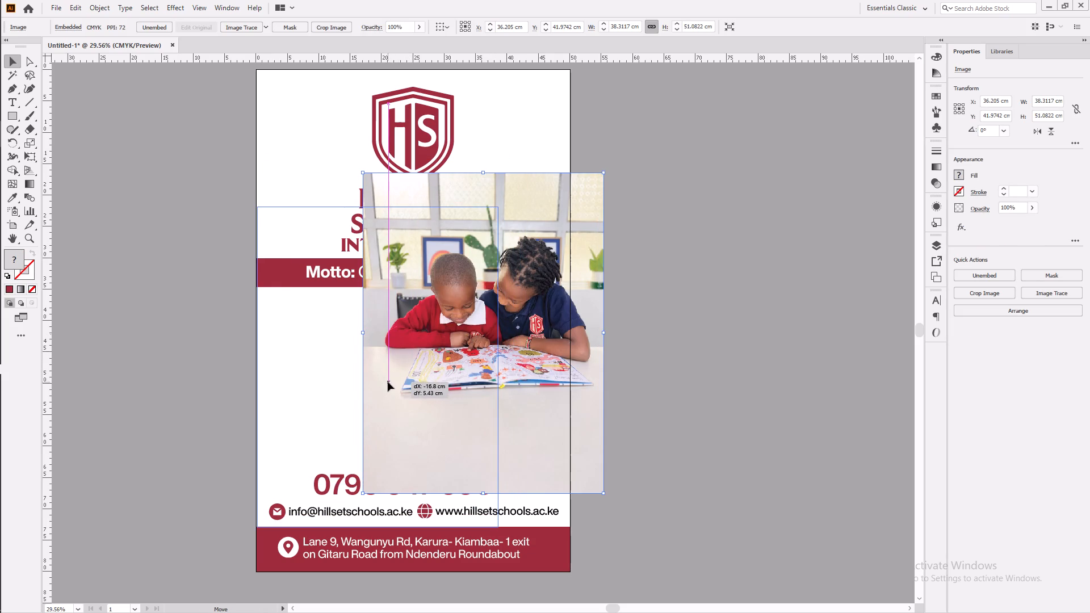
drag(388, 382, 387, 382)
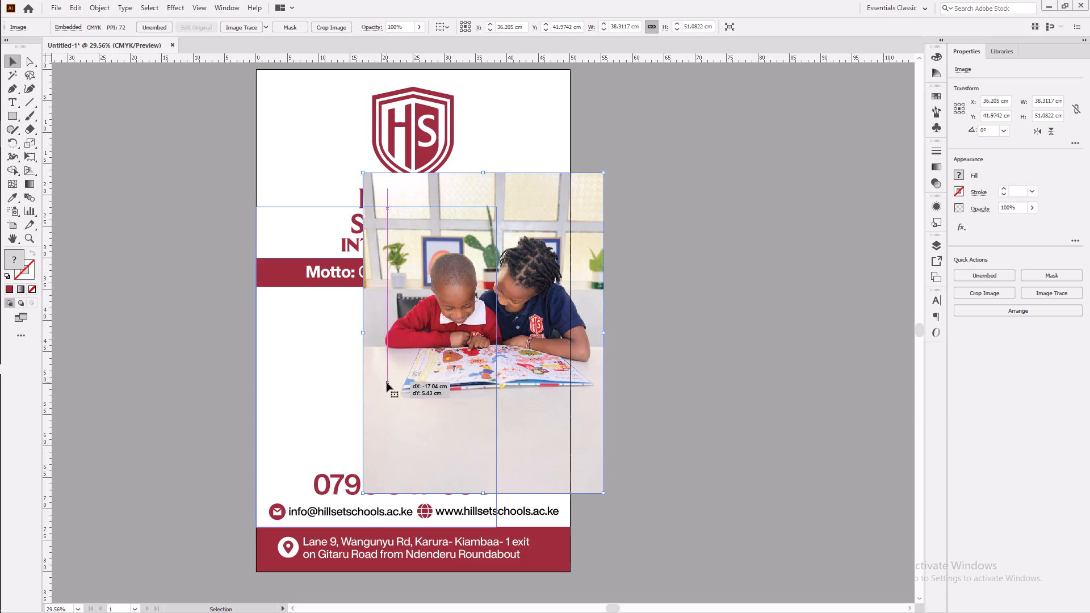
right_click(360, 375)
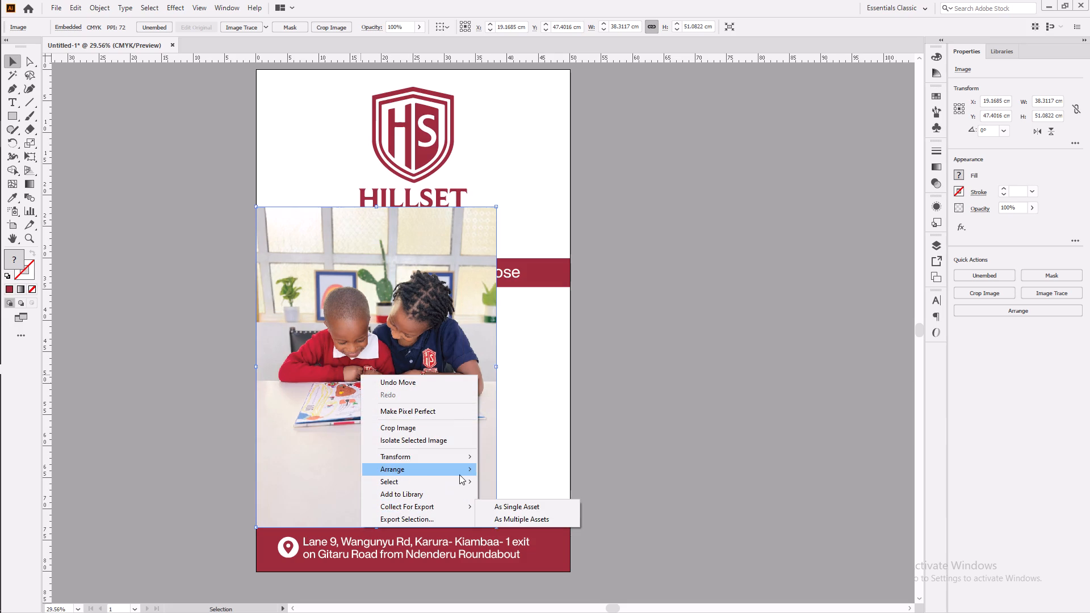
click(526, 502)
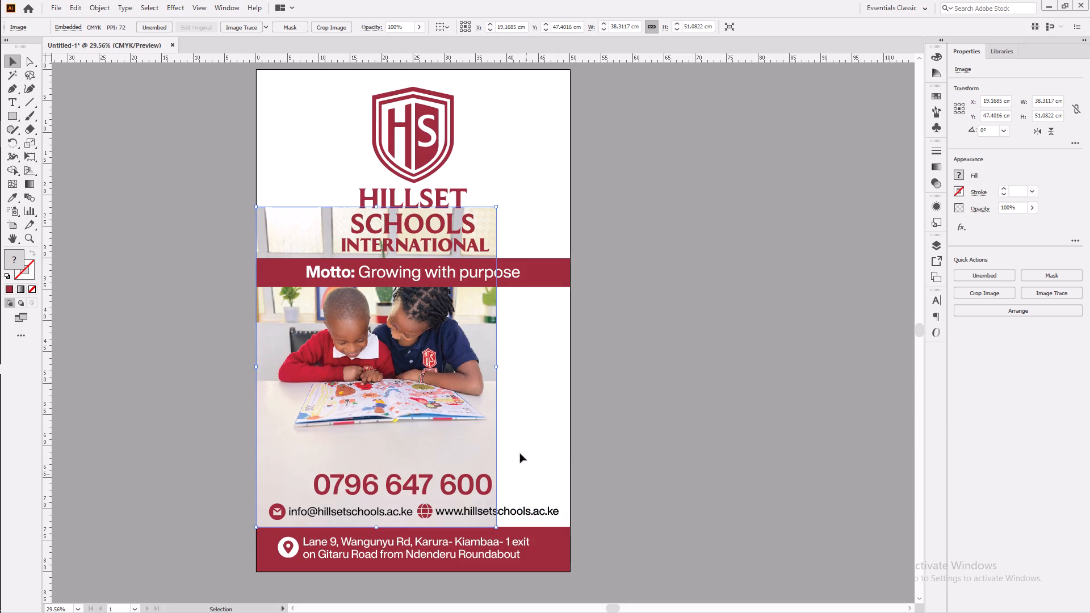
Scale the photo up proportionally to the artboard's width, about 50 by 66.7 cm.
shift+drag(496, 205, 533, 169)
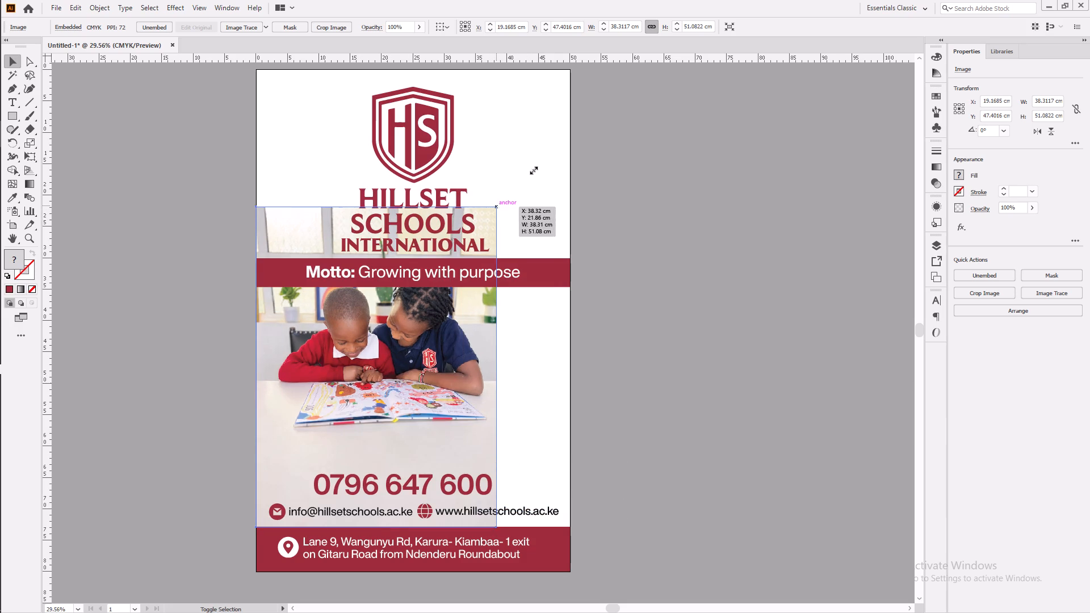
shift+drag(533, 169, 573, 109)
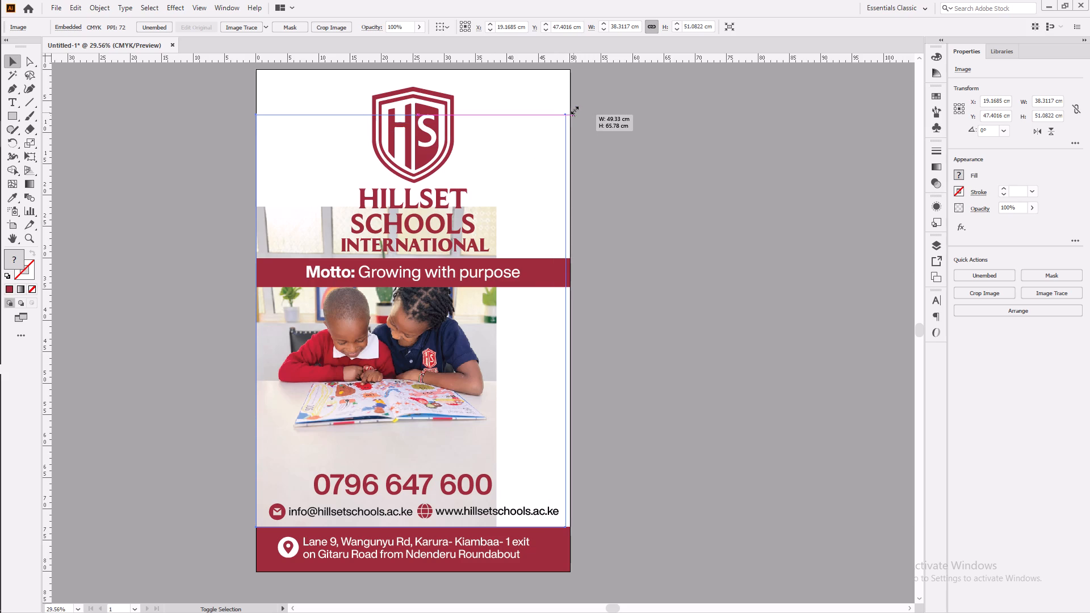
shift+drag(573, 109, 571, 108)
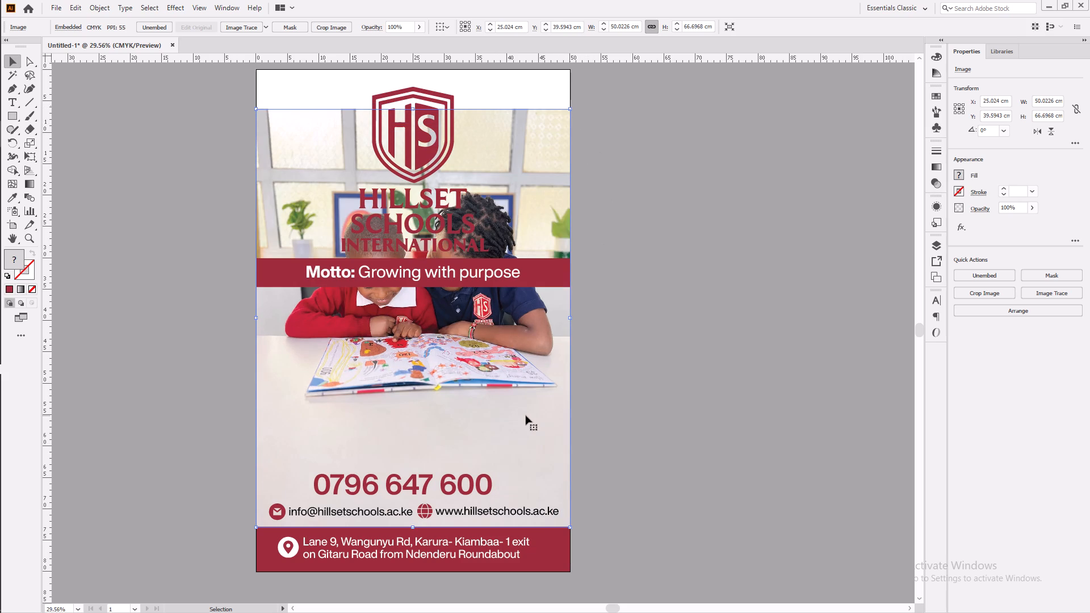
Lower the photo about 15.3 cm so both children's heads sit just below the motto band, keeping it aligned with the artboard's sides.
drag(496, 420, 494, 481)
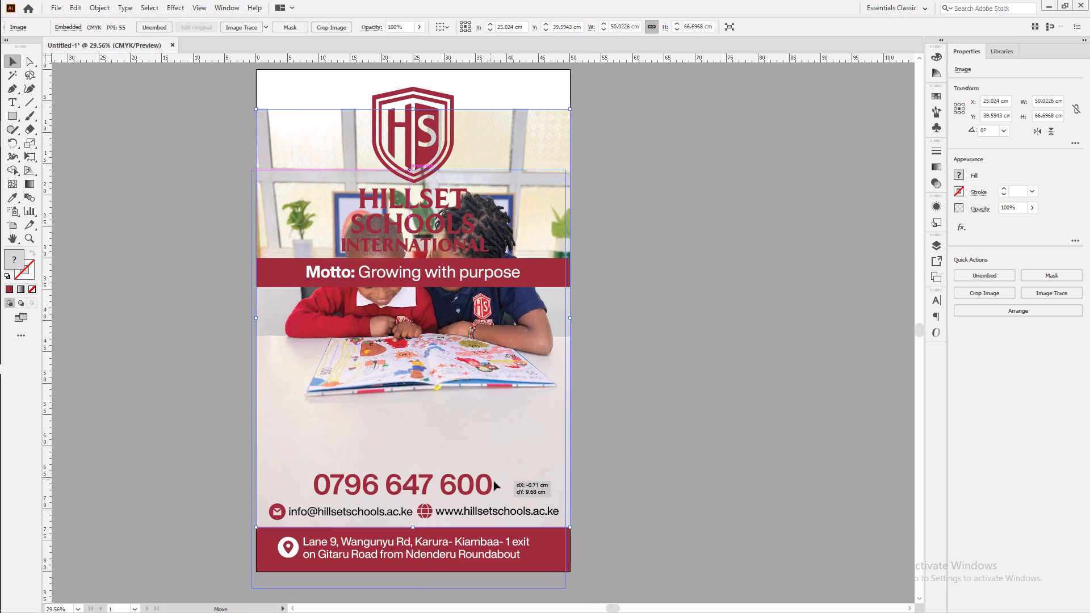
drag(494, 481, 496, 483)
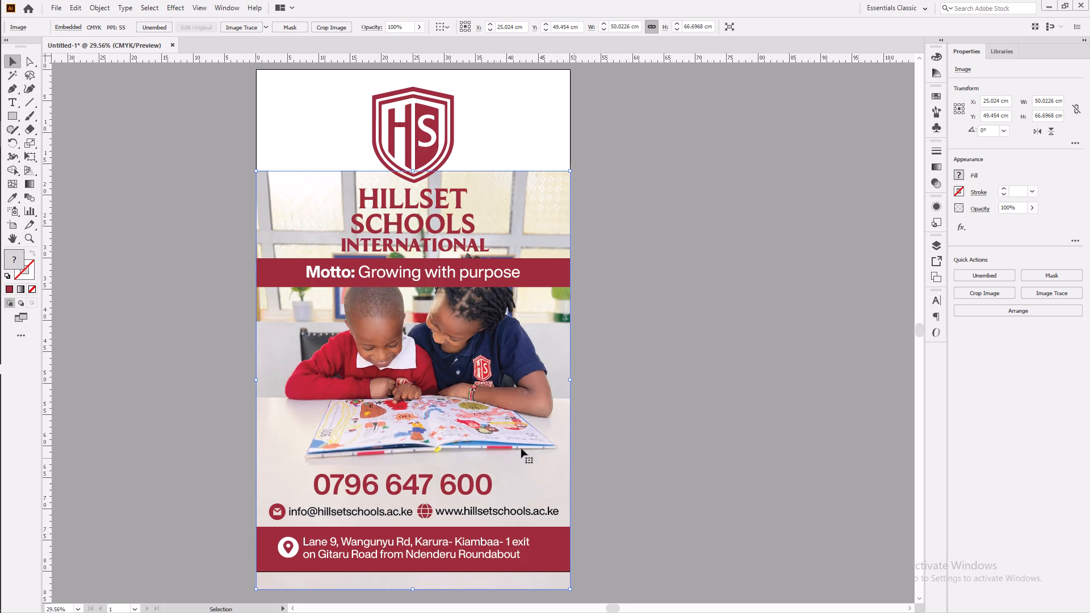
drag(454, 380, 454, 390)
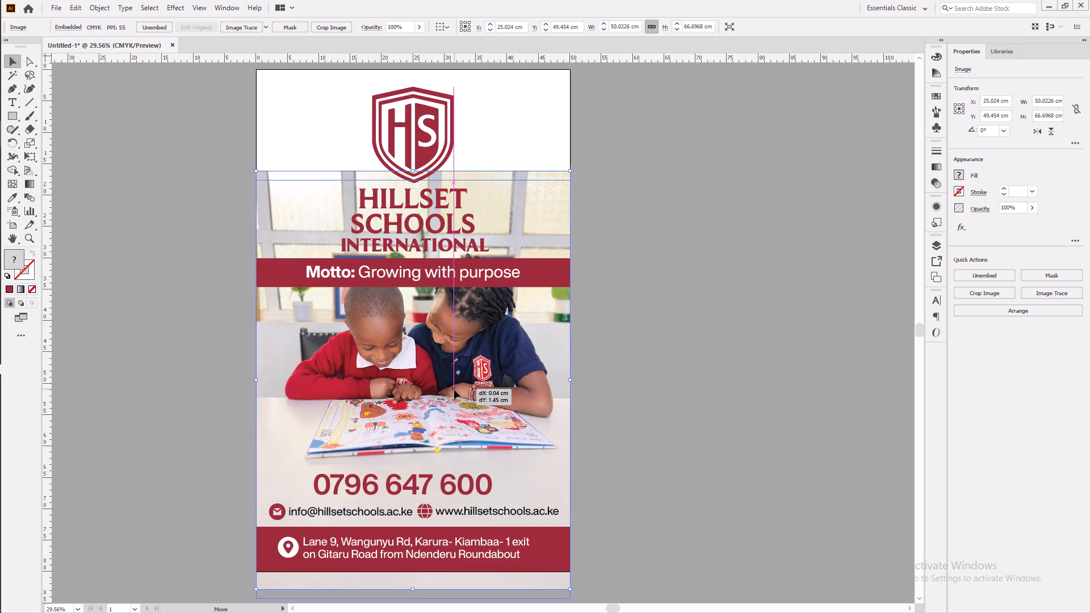
drag(454, 390, 452, 402)
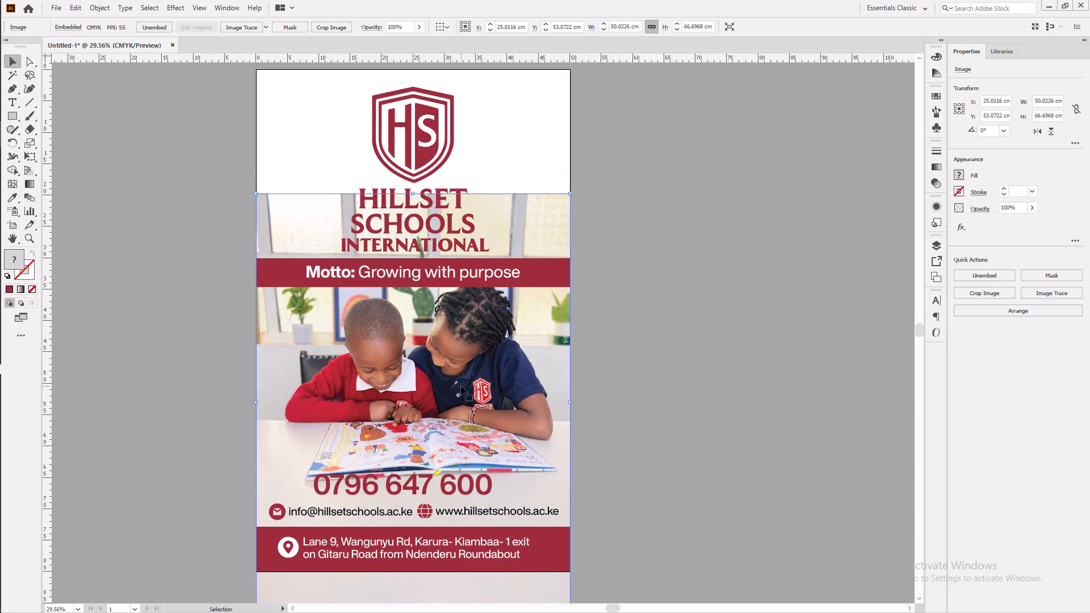
drag(461, 386, 460, 397)
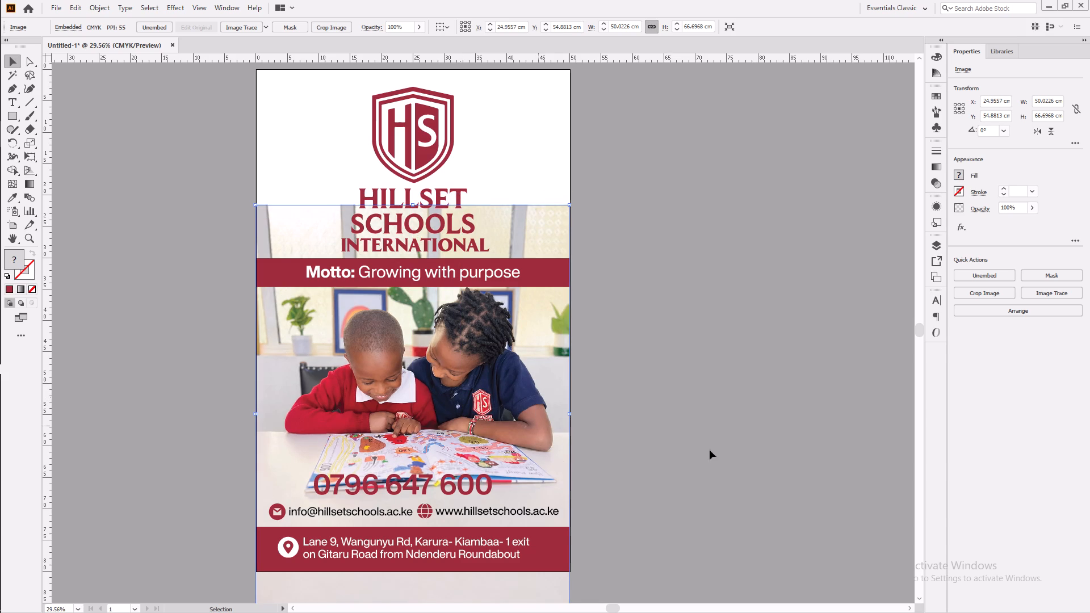
key(Right)
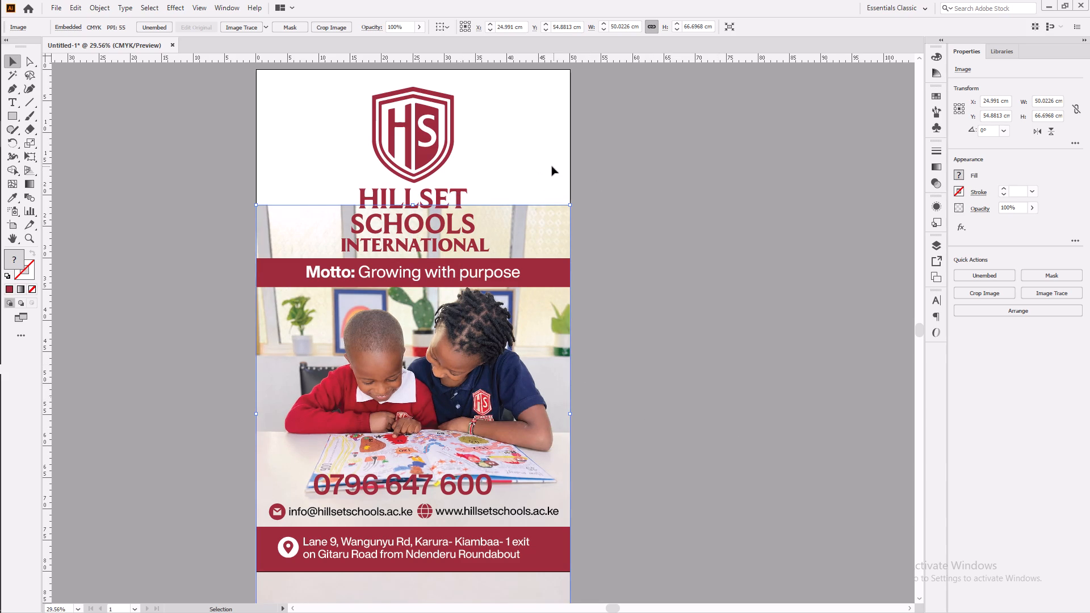
Draw a rectangle about 51.7 by 10.8 cm over the photo's top part behind the school name and fill it with the background white.
click(11, 115)
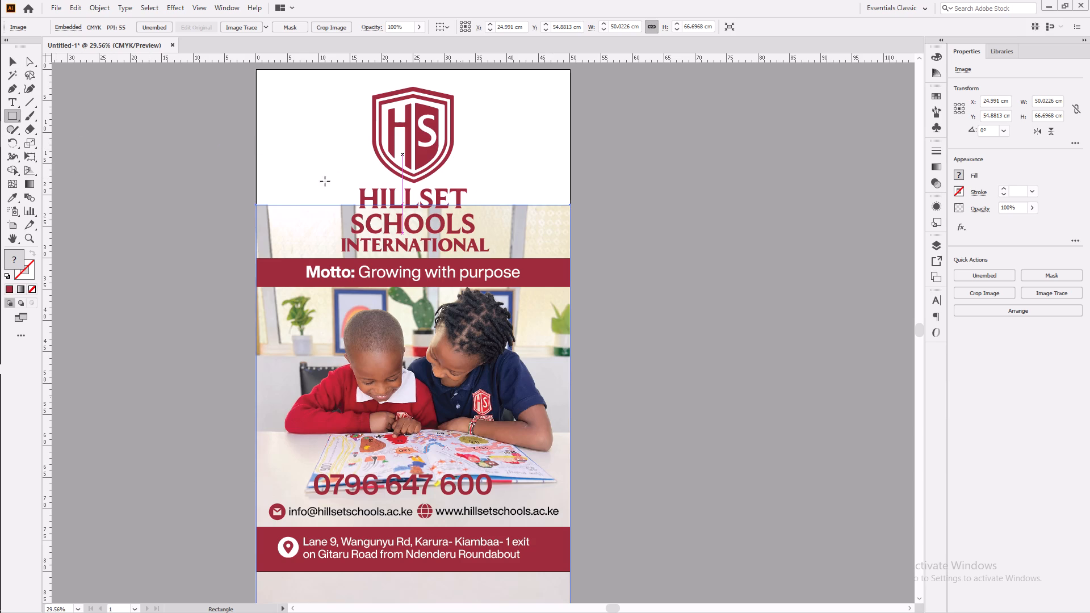
drag(249, 201, 429, 219)
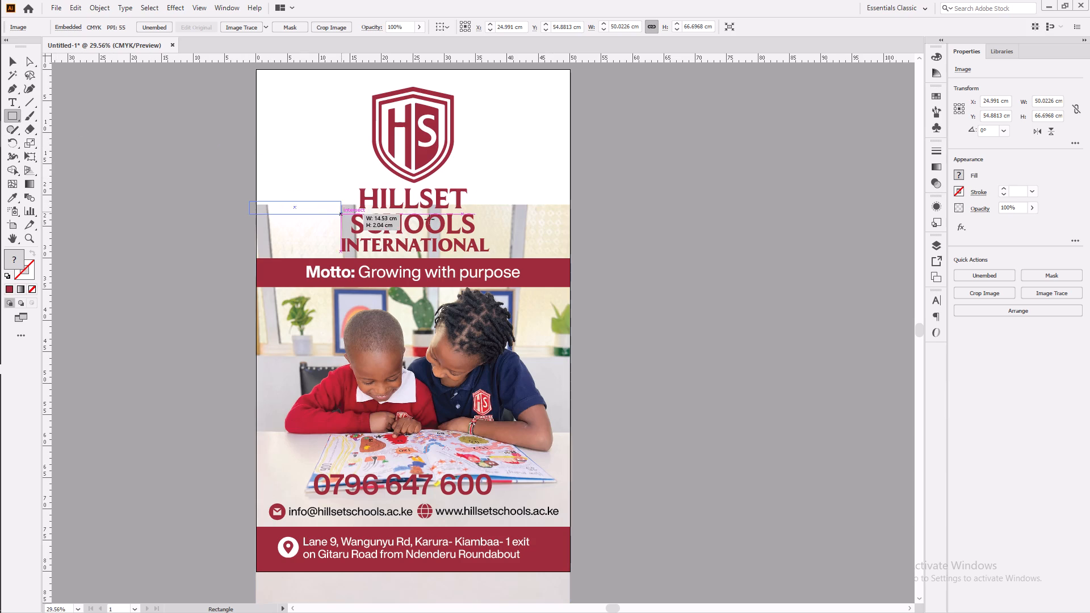
drag(429, 219, 573, 268)
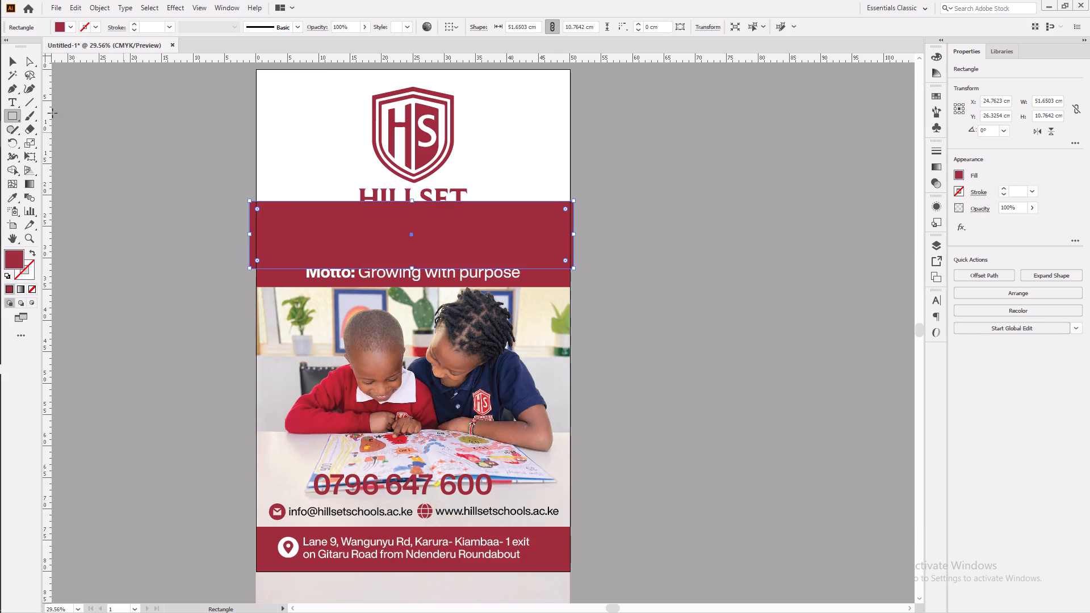
click(11, 65)
click(11, 198)
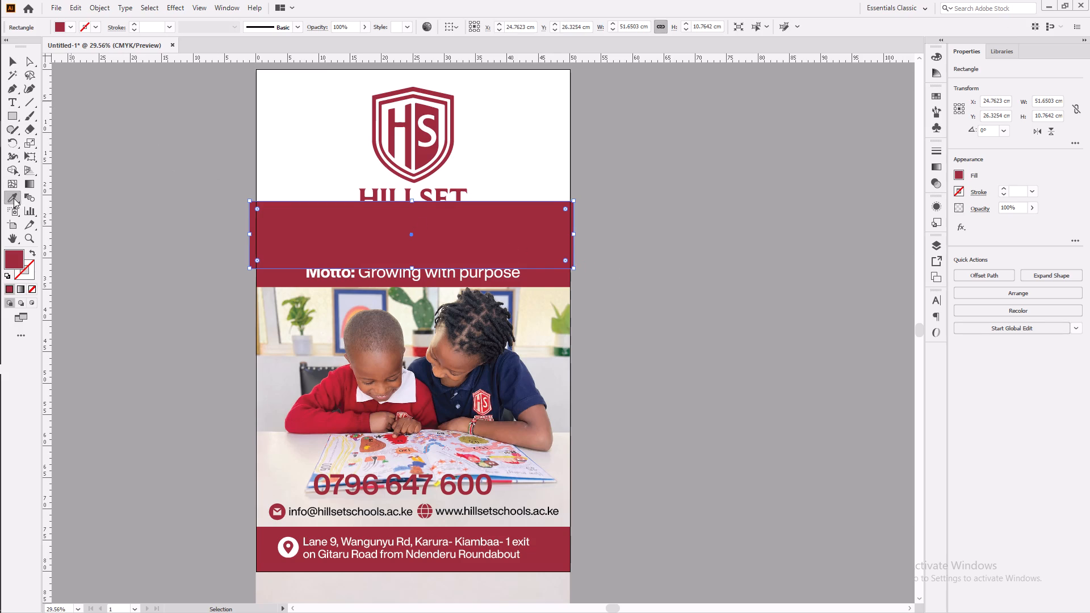
click(283, 136)
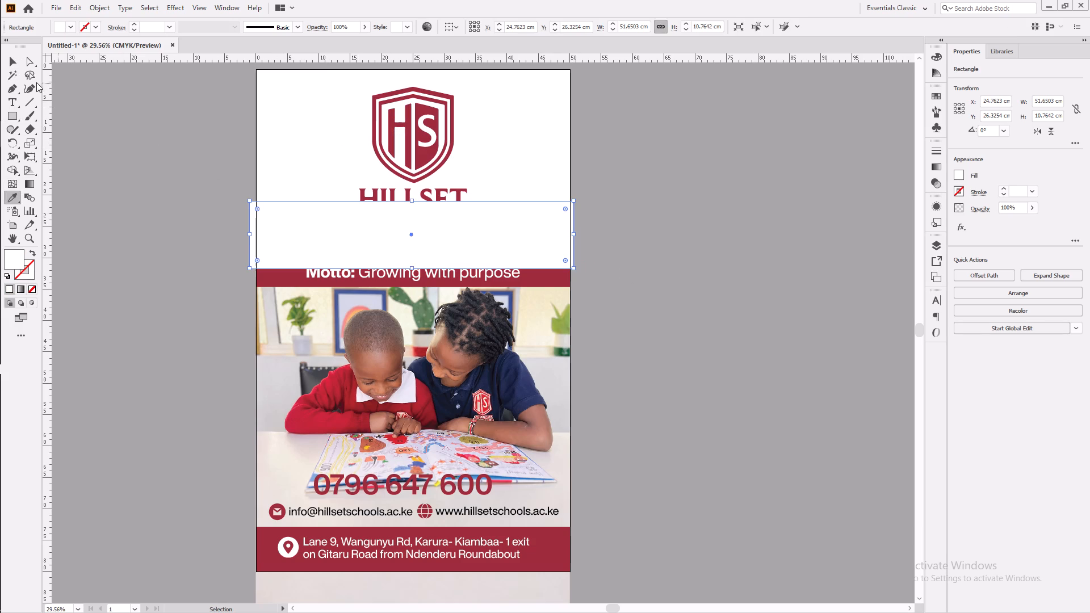
Trim both ends of the white rectangle to the artboard's sides, making it about 50 cm wide.
click(12, 64)
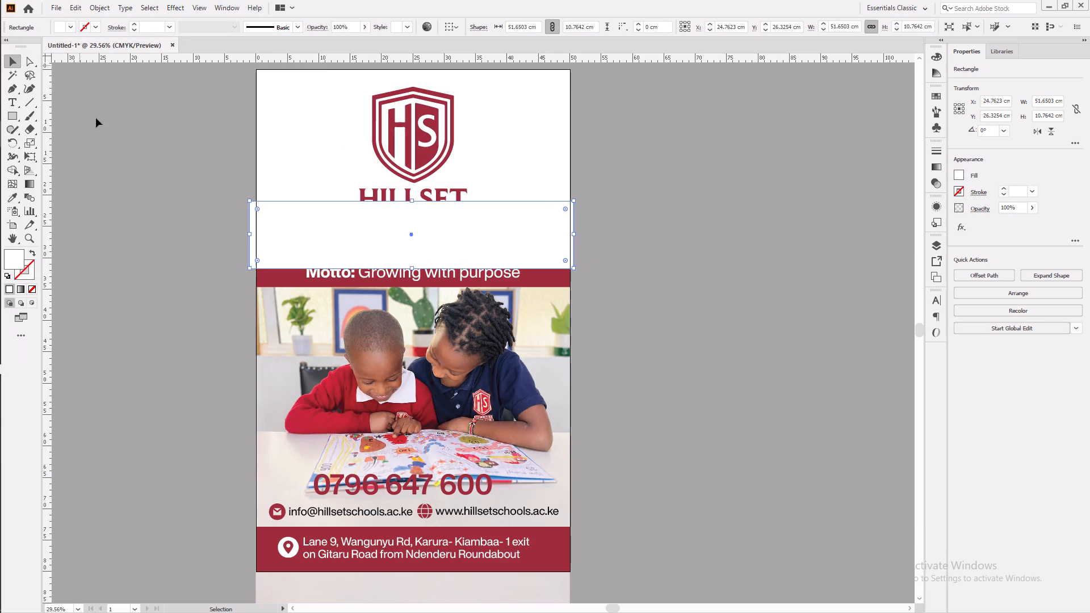
click(250, 237)
drag(250, 235, 255, 236)
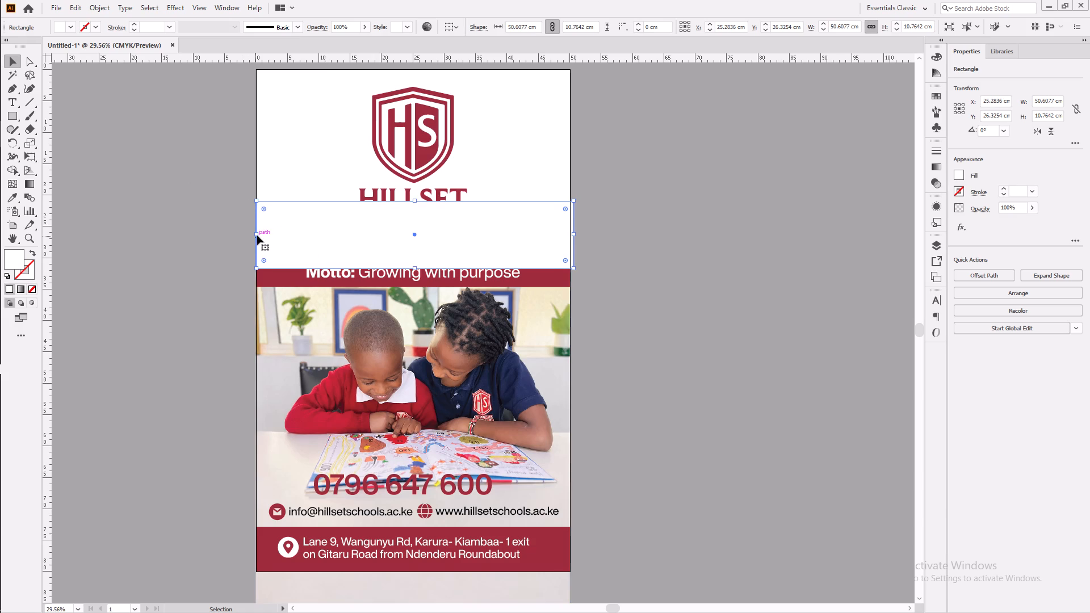
click(575, 234)
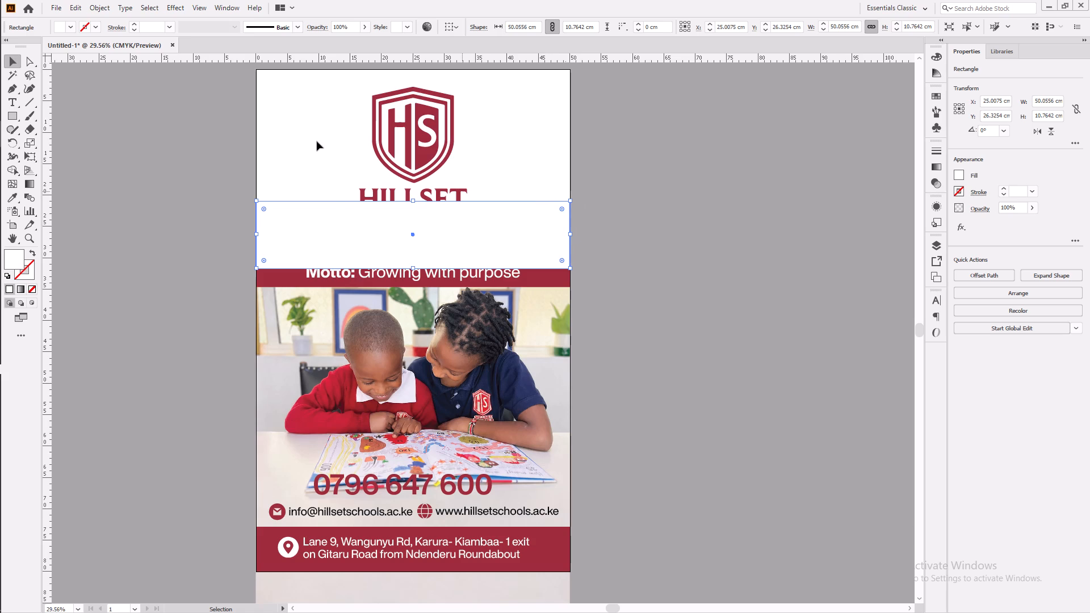
Duplicate the white rectangle about 41.4 cm straight down, over the phone and e-mail area just above the address band.
alt+click(329, 238)
alt+drag(334, 230, 339, 431)
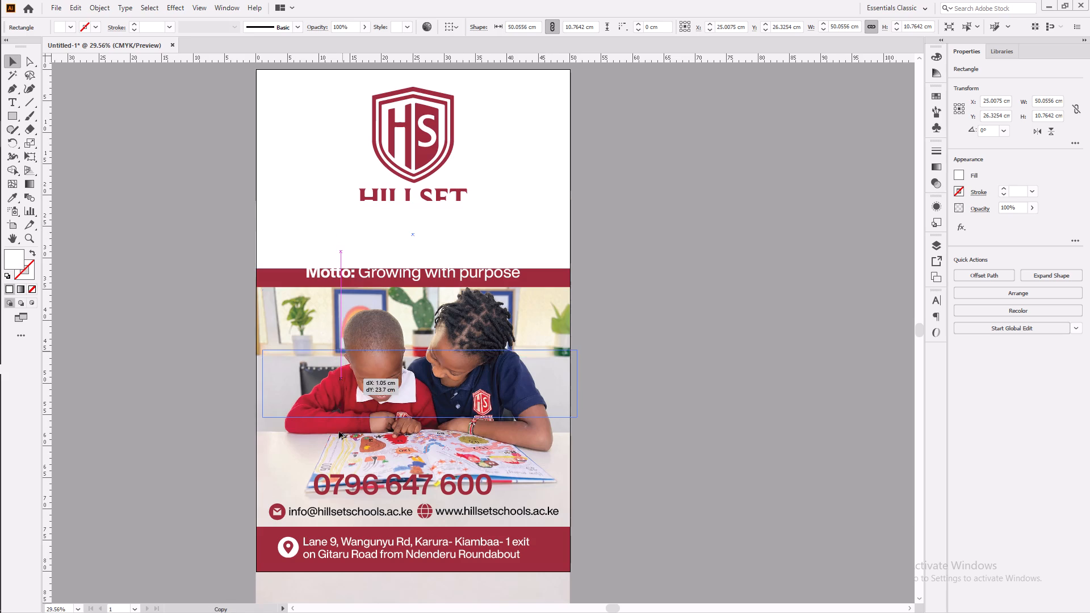
alt+drag(339, 431, 333, 489)
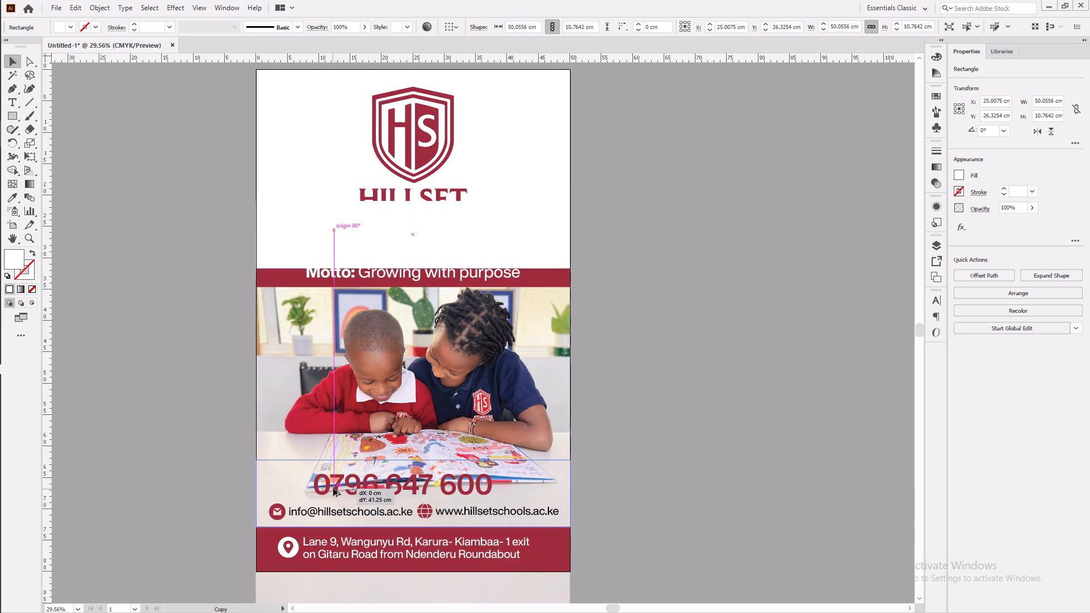
alt+drag(333, 489, 333, 490)
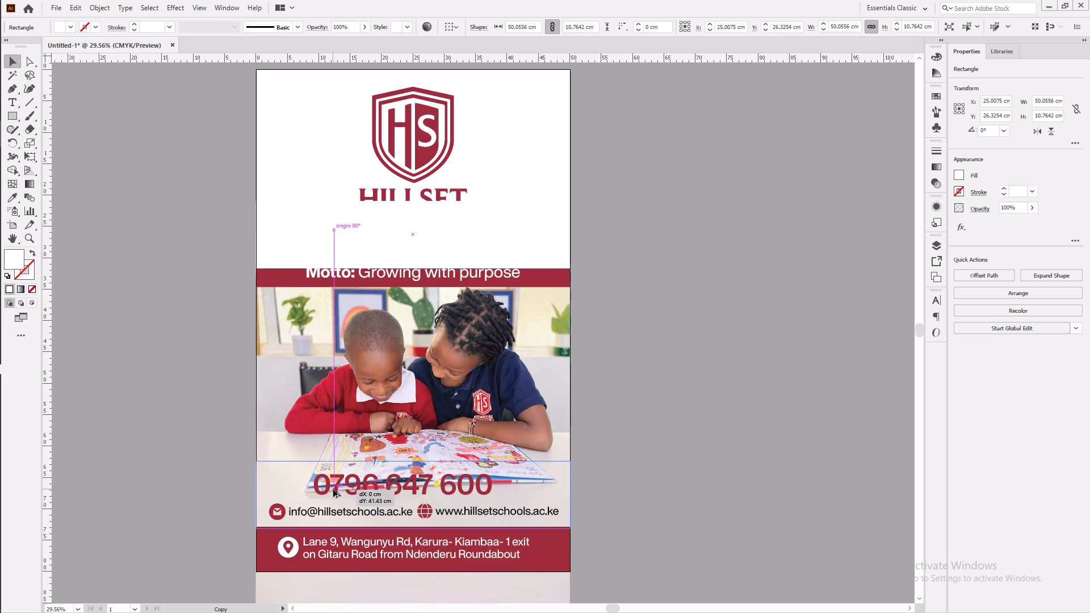
Send both white rectangles and the photo together to the back, behind the school name, motto band and contact details.
shift+click(368, 239)
shift+click(298, 351)
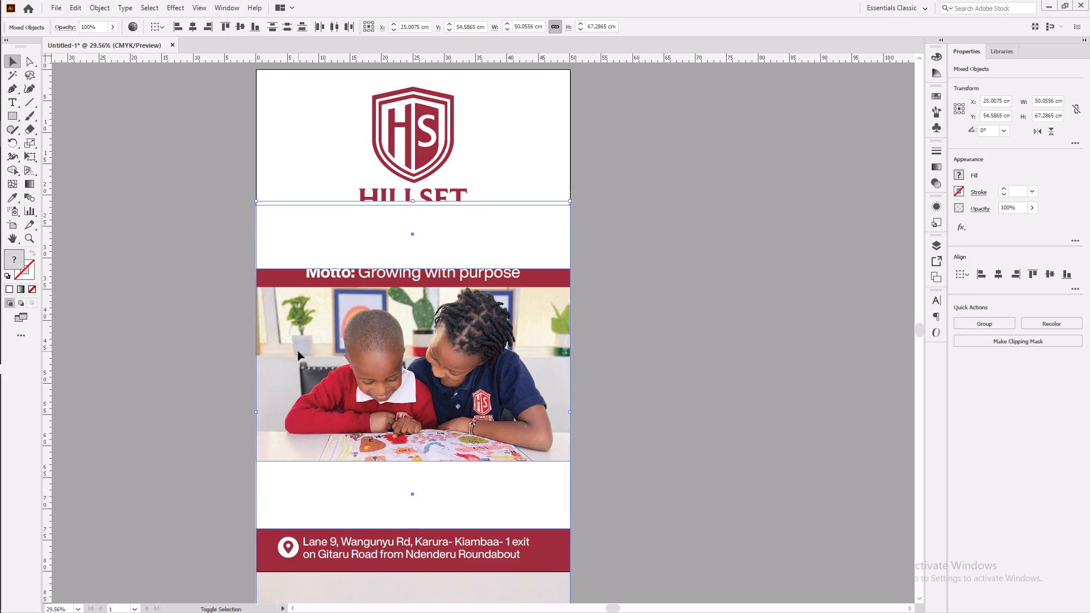
right_click(298, 351)
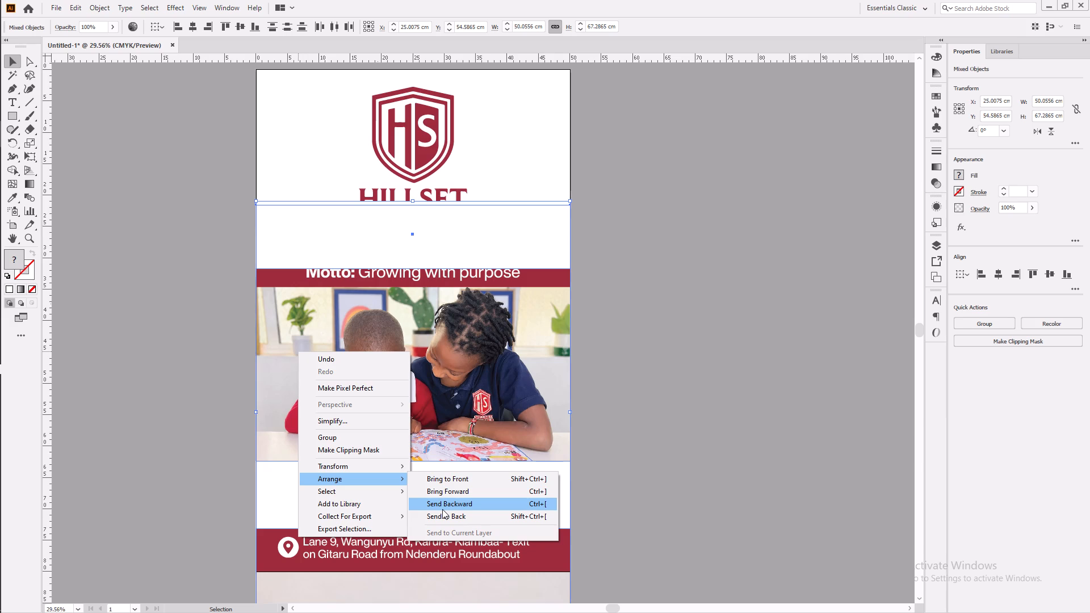
click(442, 516)
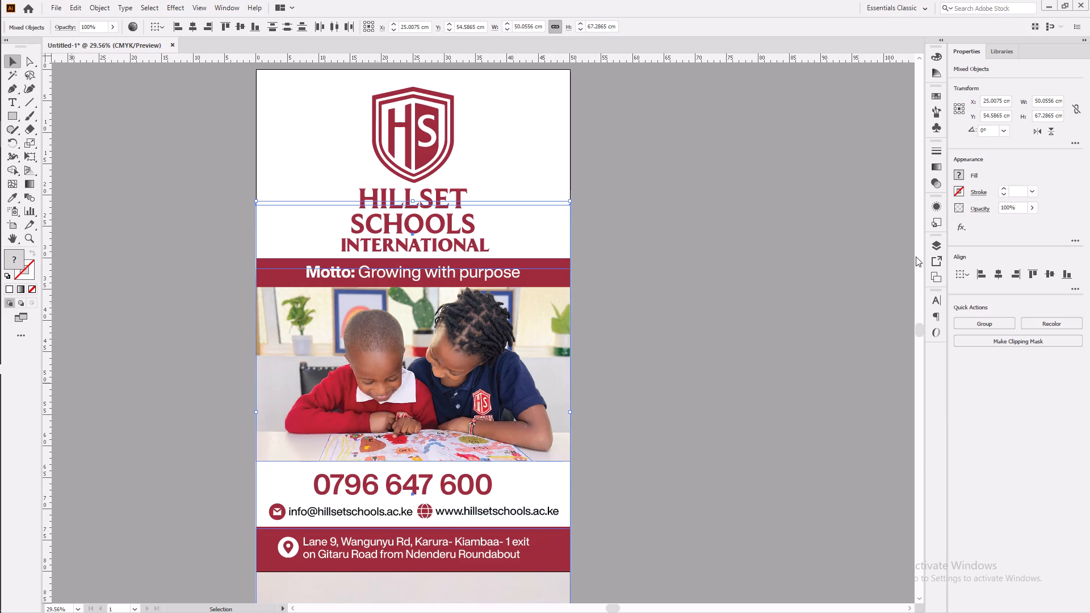
click(655, 250)
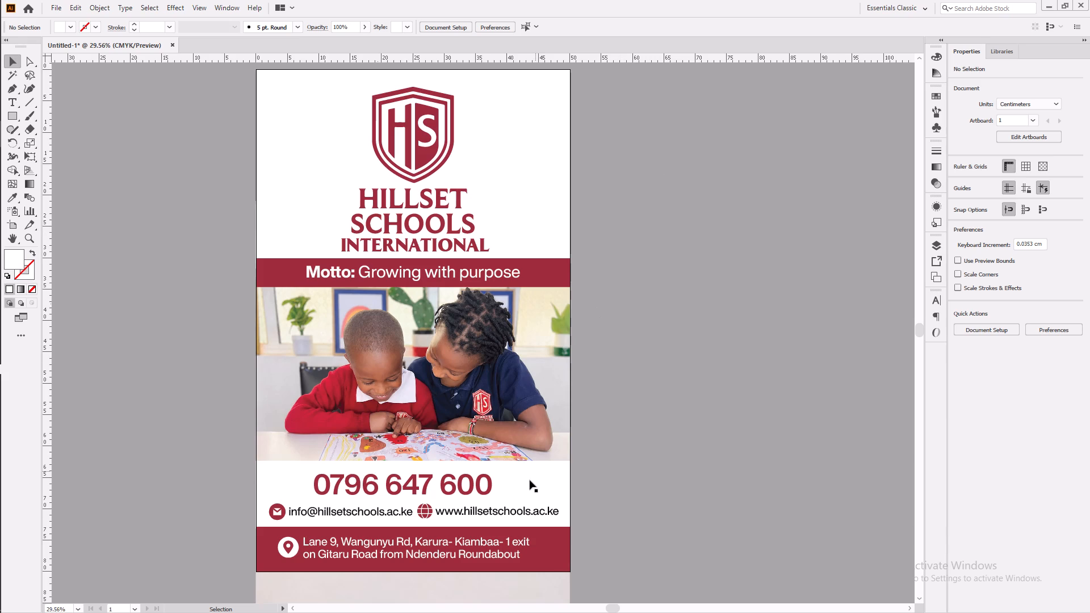
Mask the pupils' photo with a rectangle about 50.1 by 28.4 cm, spanning the artboard between the motto band and the contact area.
click(500, 363)
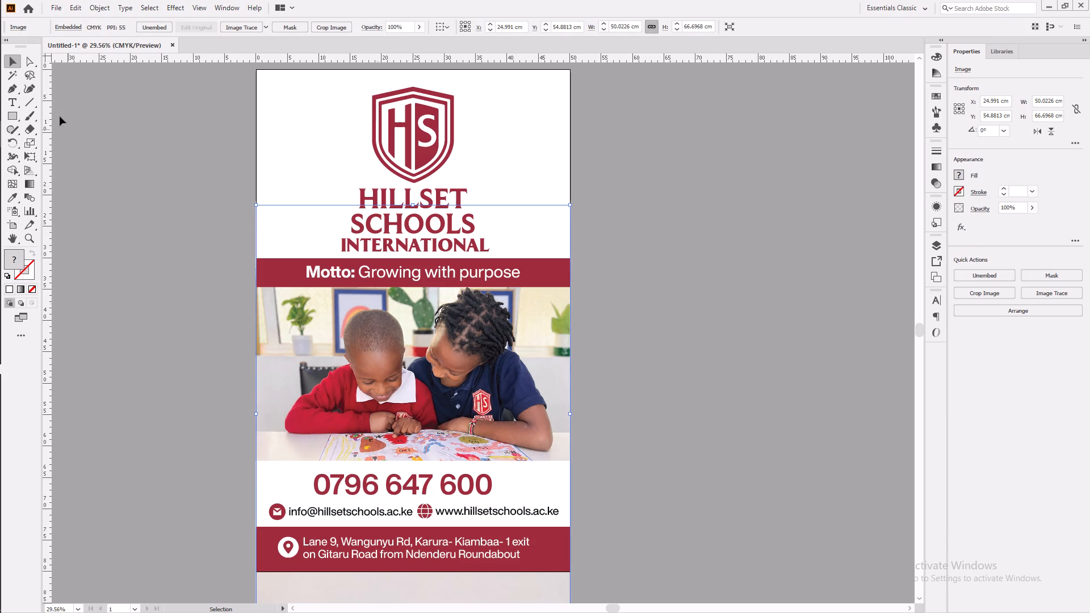
click(15, 115)
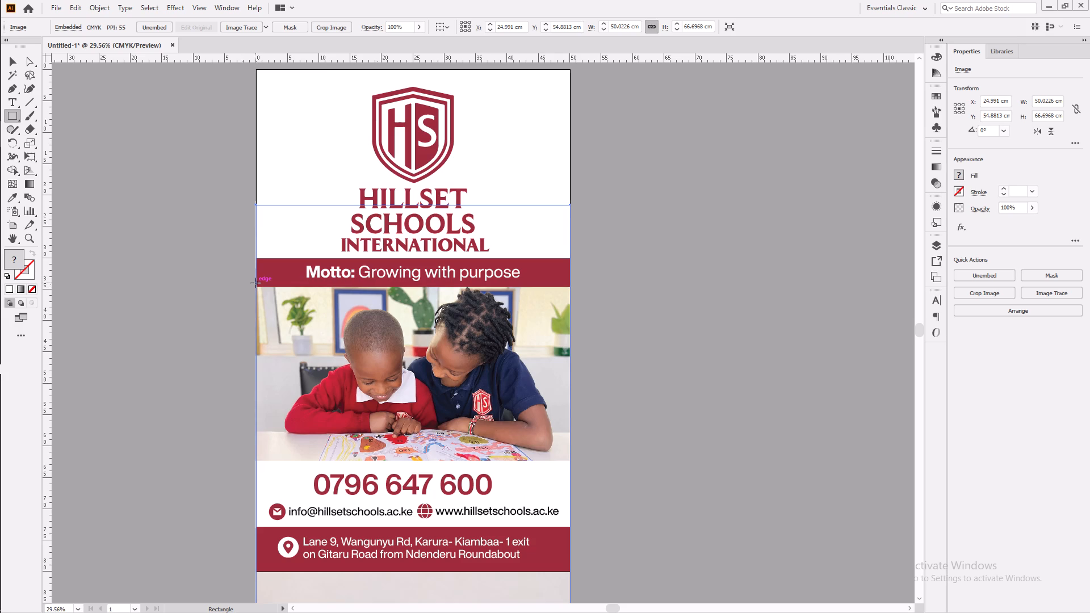
drag(255, 283, 551, 455)
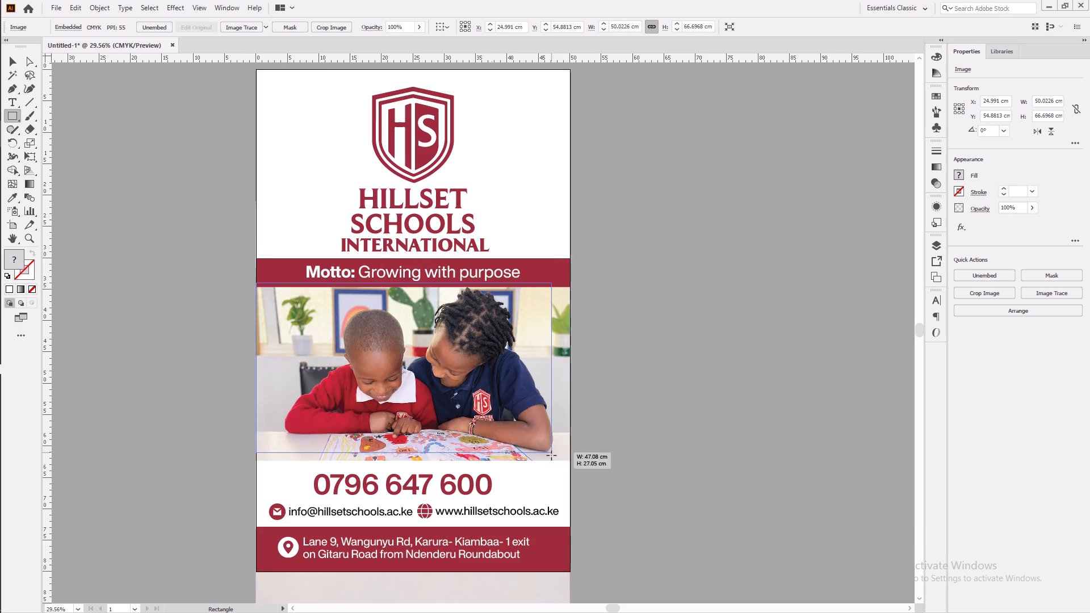
drag(551, 455, 571, 461)
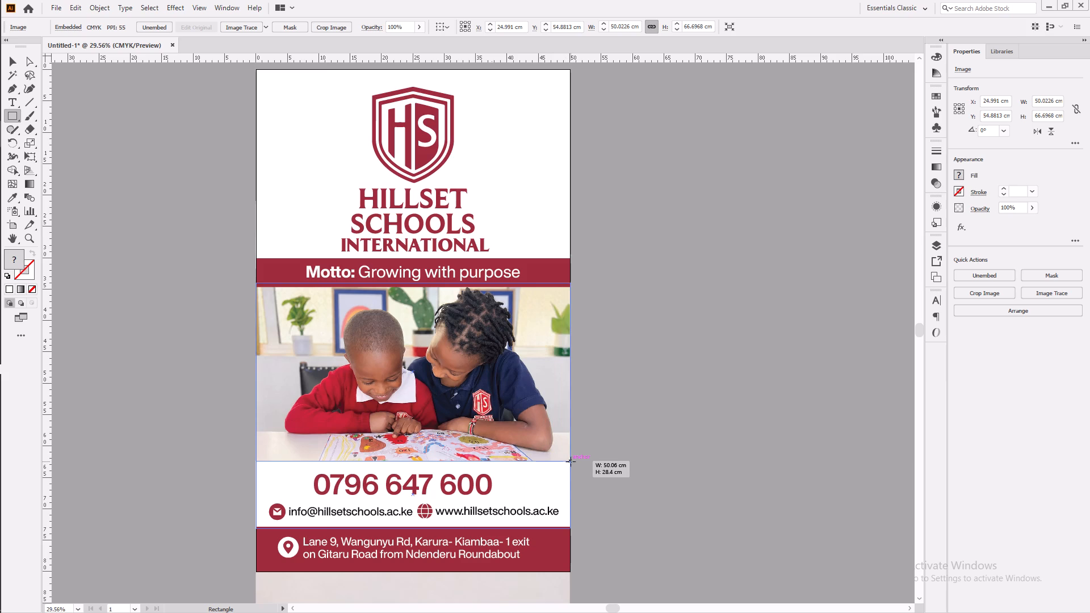
drag(571, 461, 571, 462)
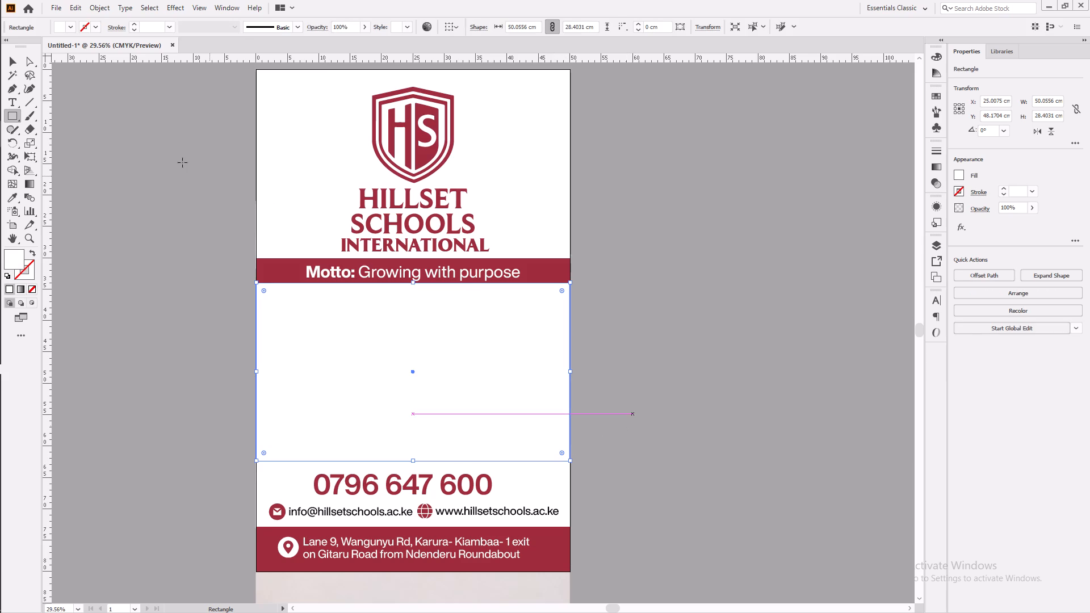
click(16, 64)
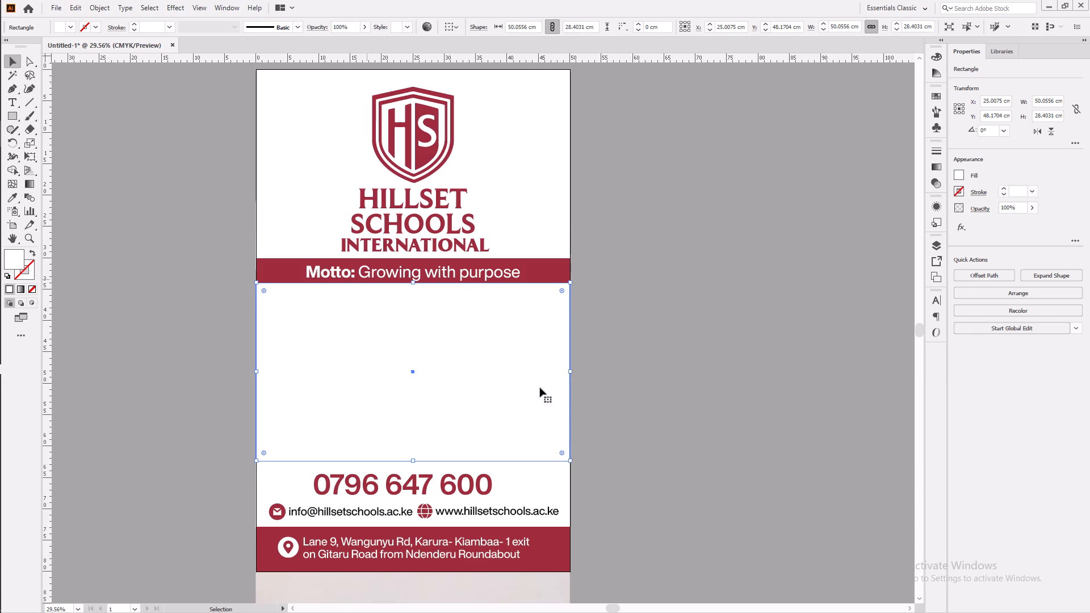
drag(605, 393, 523, 401)
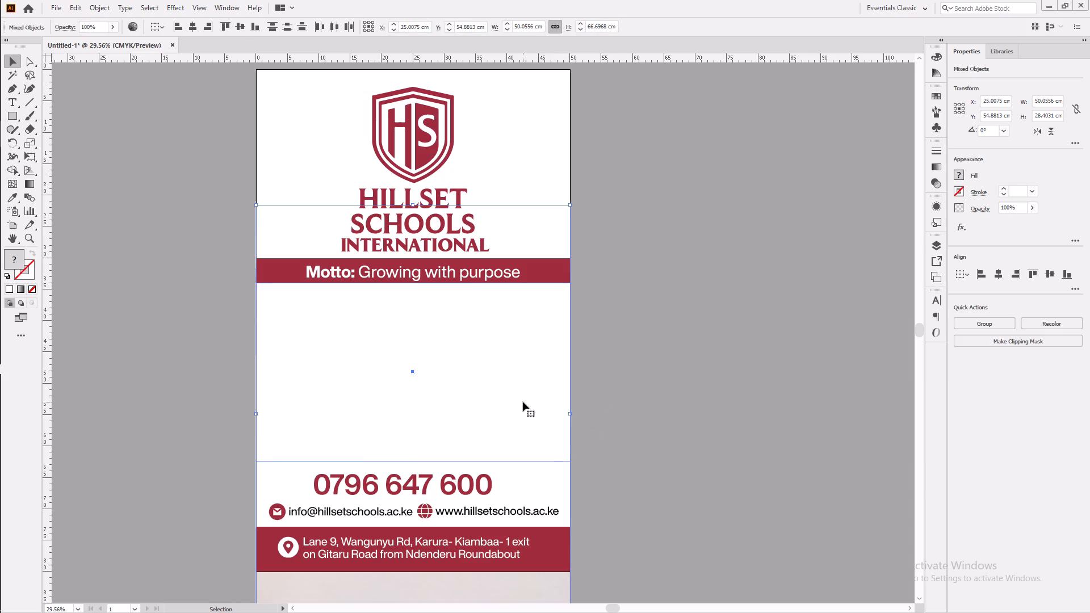
key(ctrl+7)
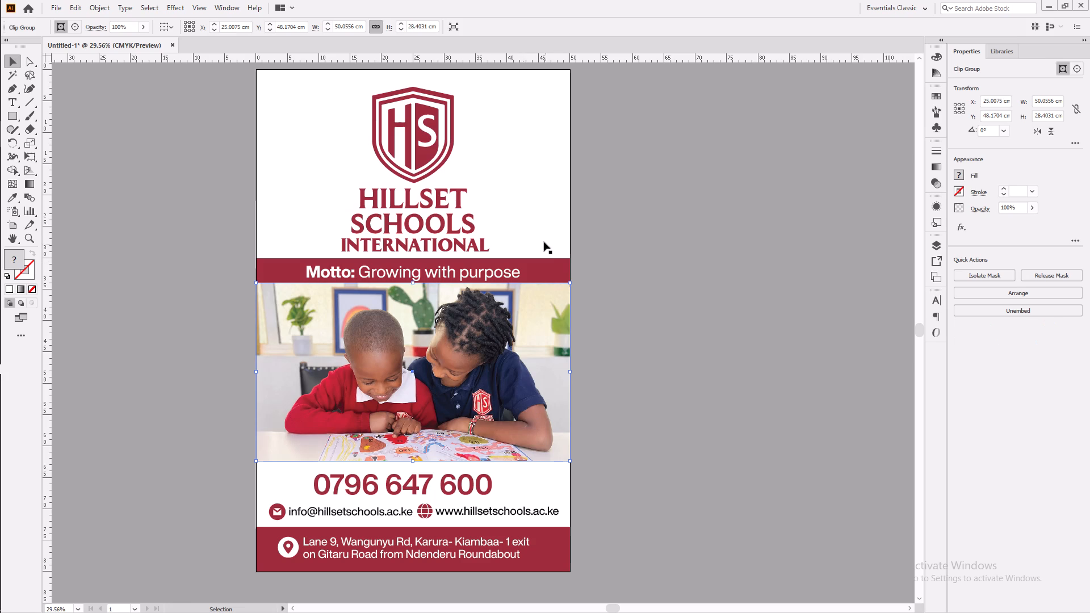
Delete the two white cover rectangles behind the school name and behind the phone and e-mail area.
click(544, 242)
key(Delete)
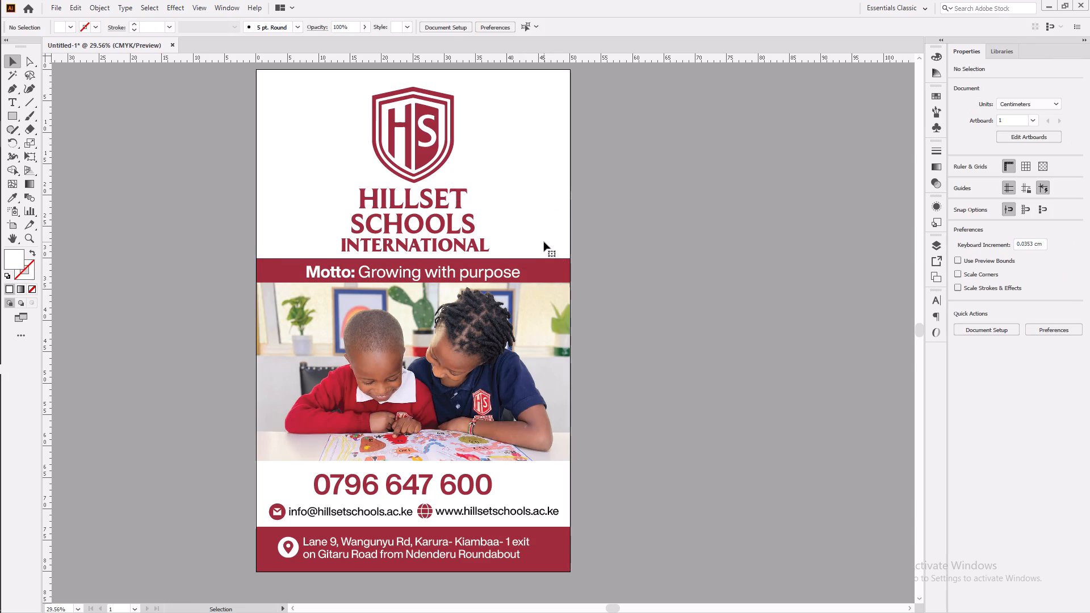
click(544, 478)
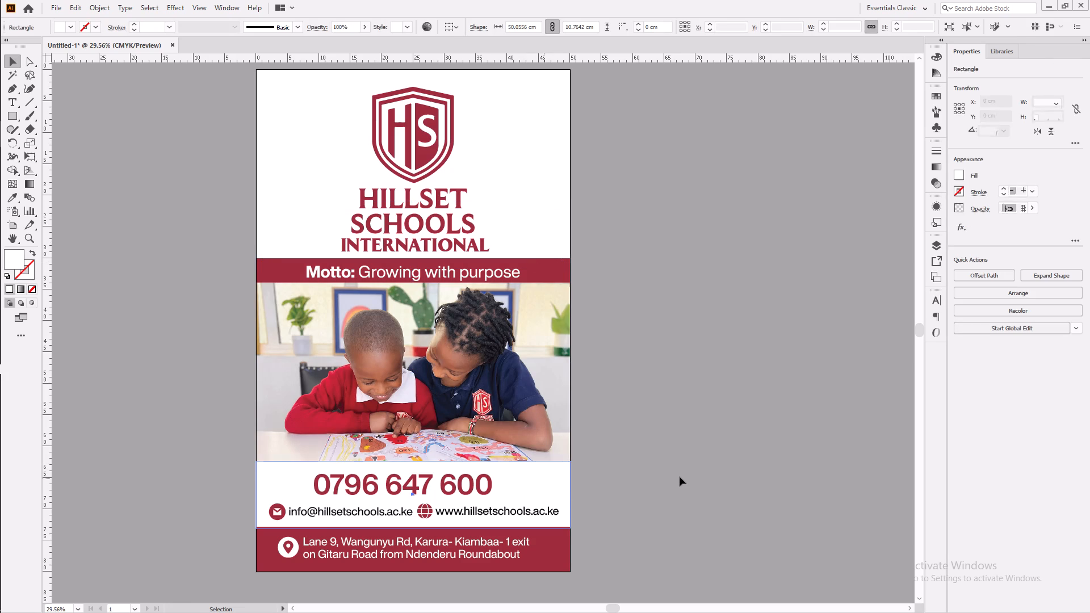
key(Delete)
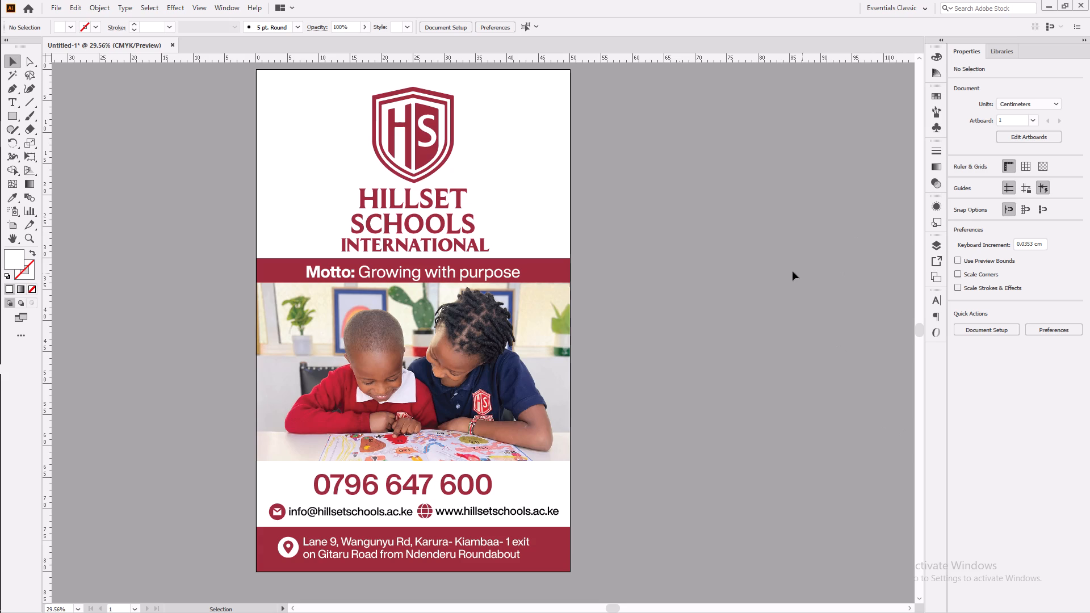
Move the shield logo and the school name together slightly up, leaving more space above the motto band.
scroll(723, 284, up, 2)
scroll(723, 280, down, 2)
scroll(723, 280, up, 2)
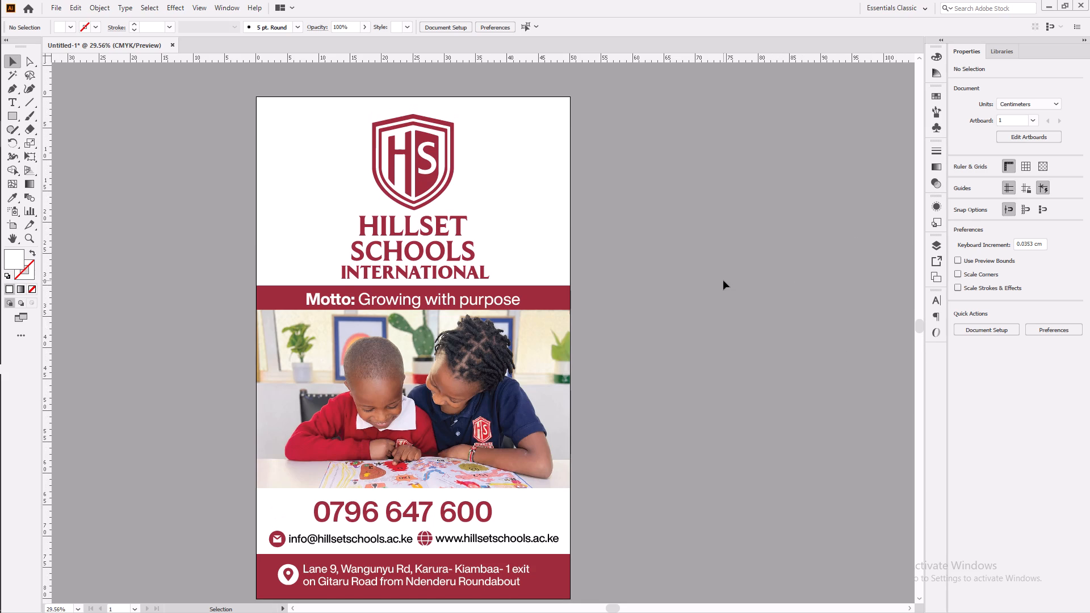
drag(324, 124, 484, 280)
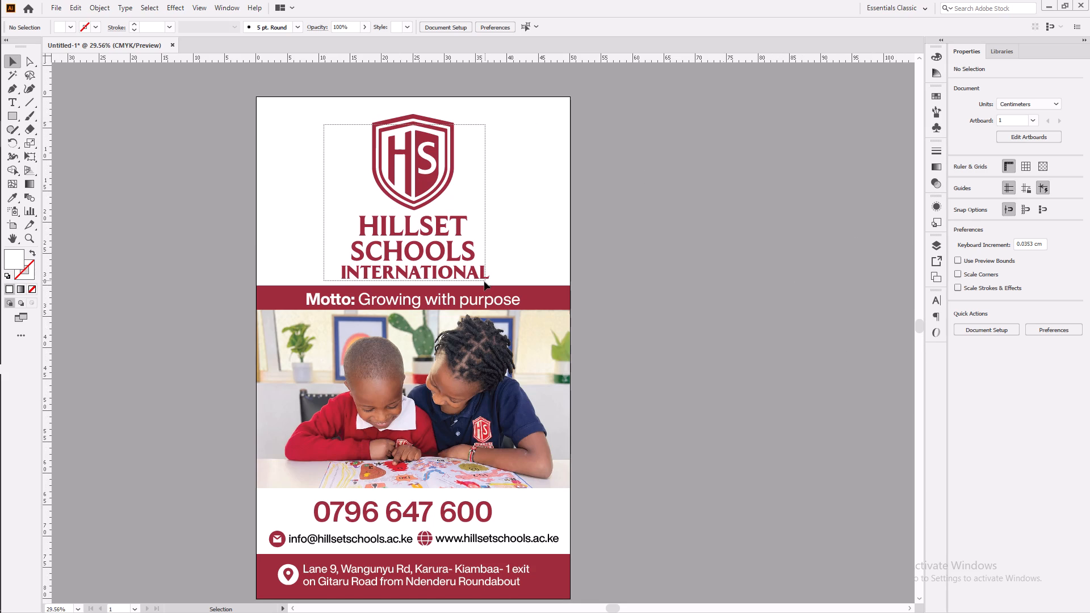
key(Up)
key(Up)
key(Up)
key(Up)
key(Up)
key(Up)
key(Up)
key(Up)
key(Up)
key(Up)
key(Up)
key(Up)
key(Up)
key(Up)
key(Up)
key(Up)
key(Up)
key(Up)
key(Up)
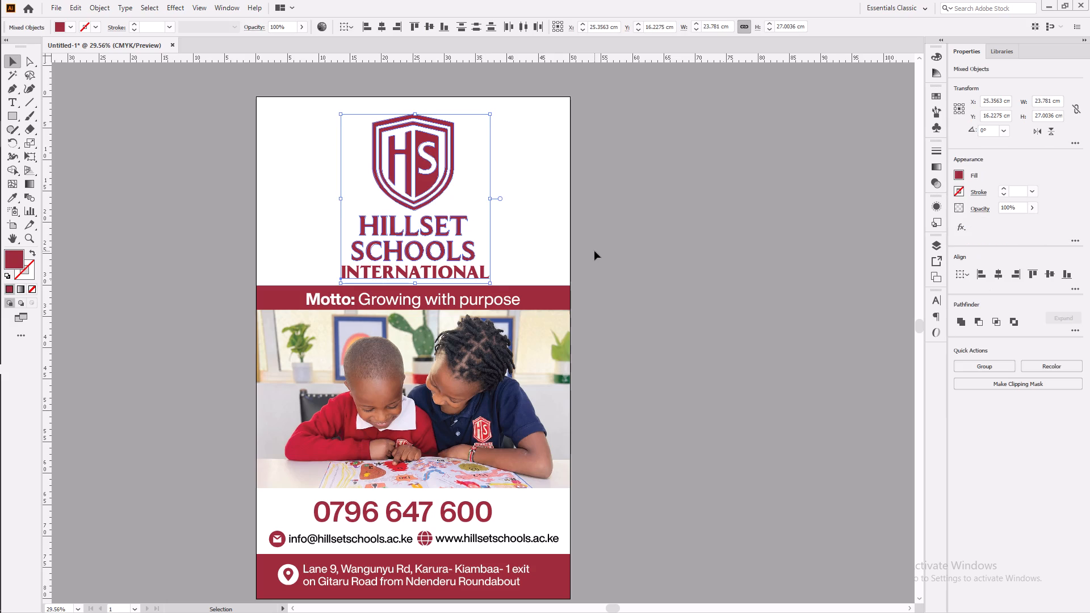
key(Up)
key(Up)
key(Up)
click(713, 322)
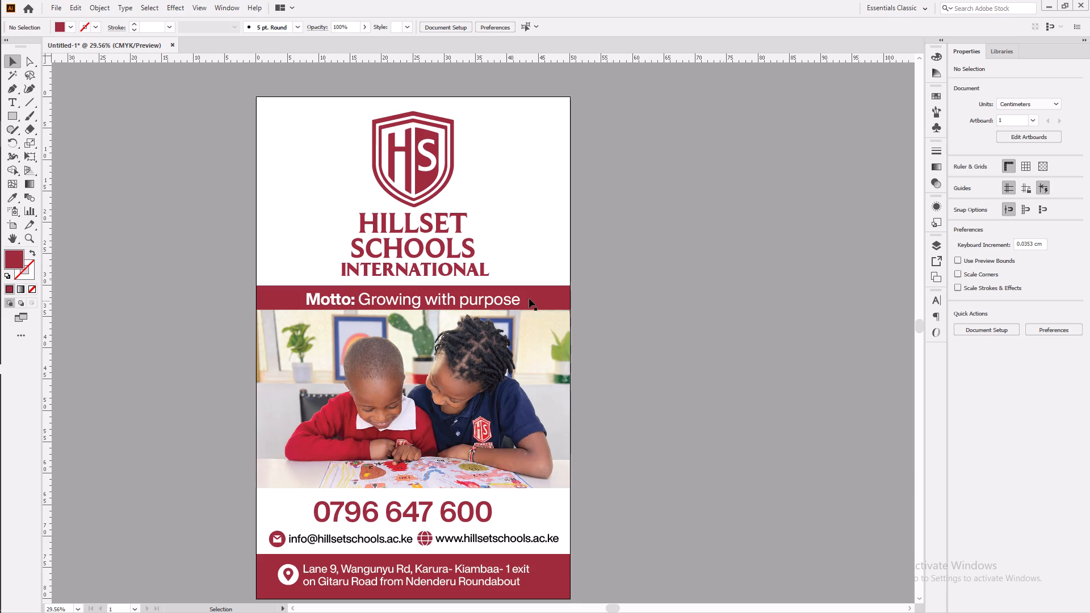
Send the masked pupils' photo to the back so the motto band overlaps its upper edge.
click(550, 295)
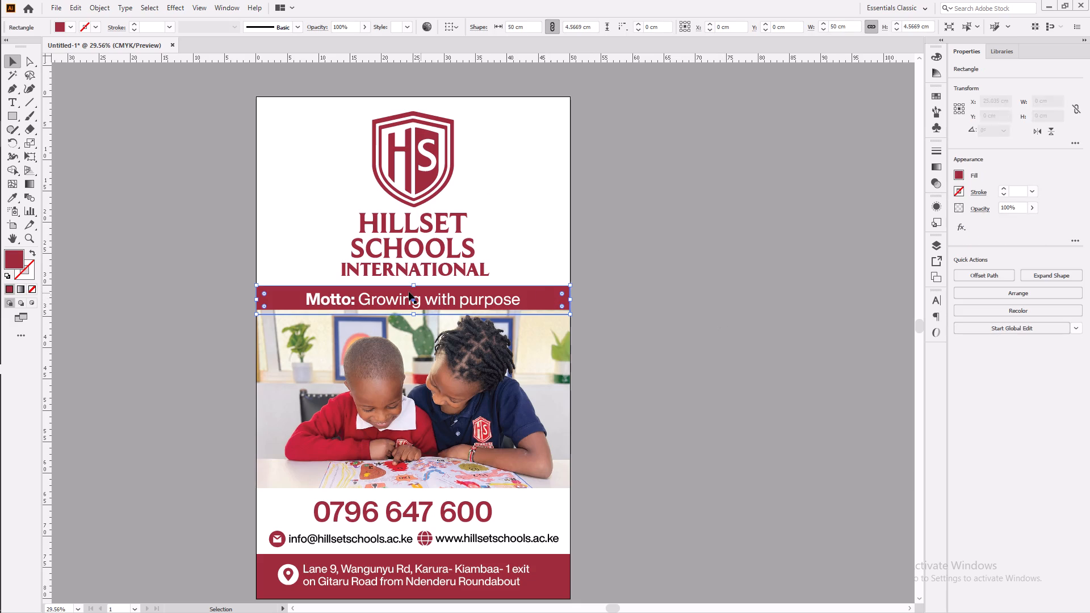
click(547, 351)
right_click(547, 351)
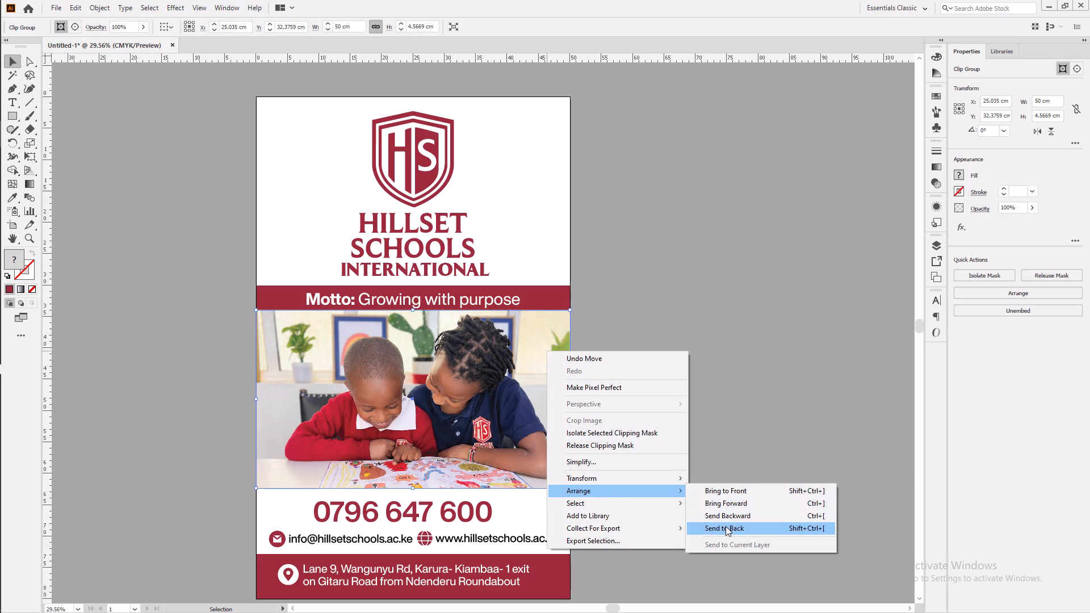
click(726, 526)
click(779, 393)
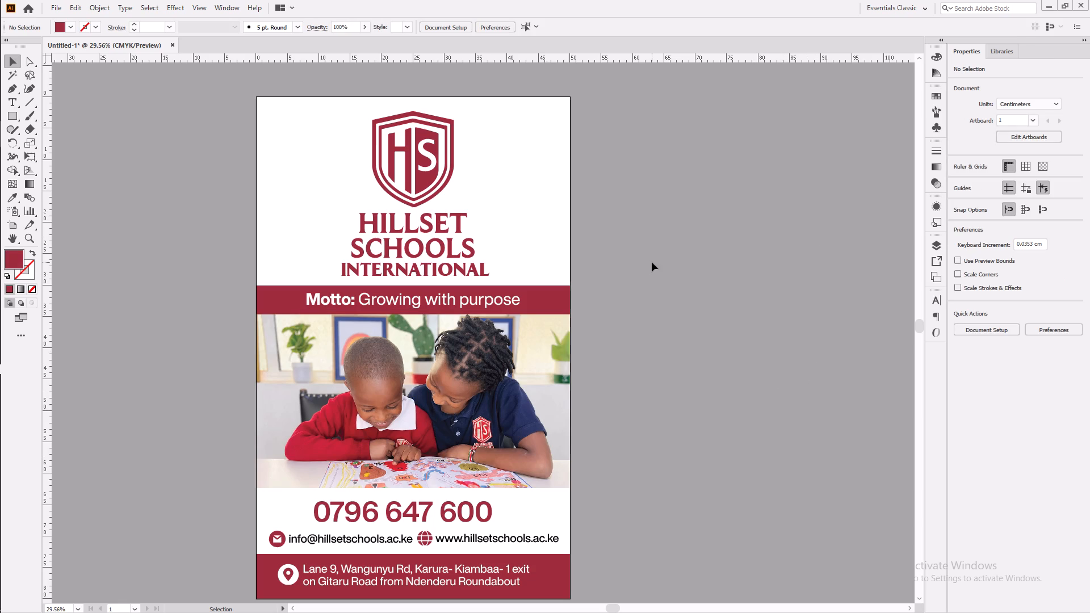
Extend the motto band upward to a height of about 5.21 cm, keeping its lower edge in place.
click(551, 297)
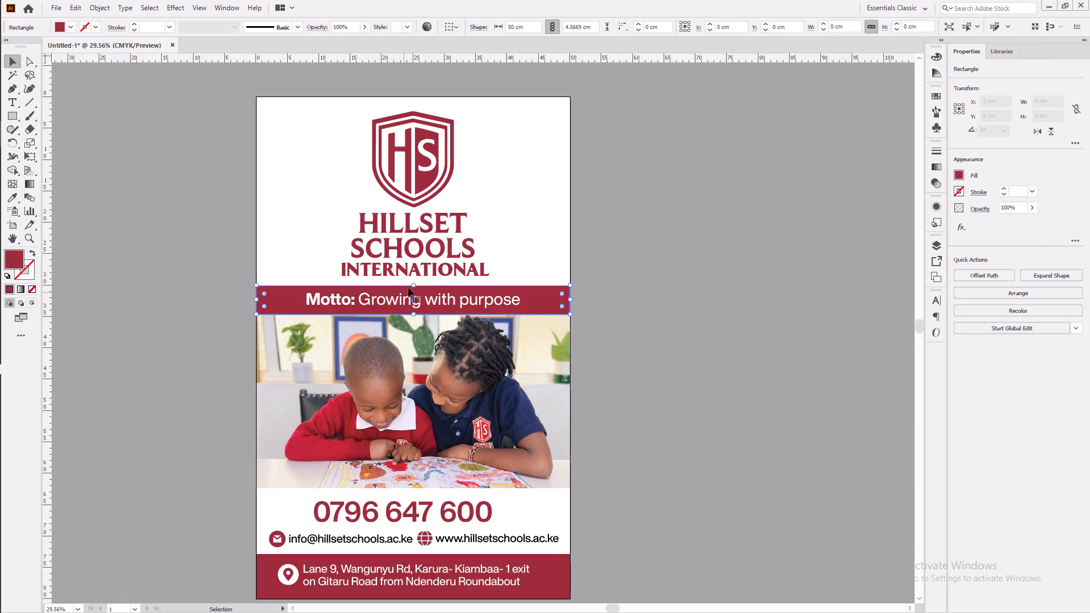
click(413, 283)
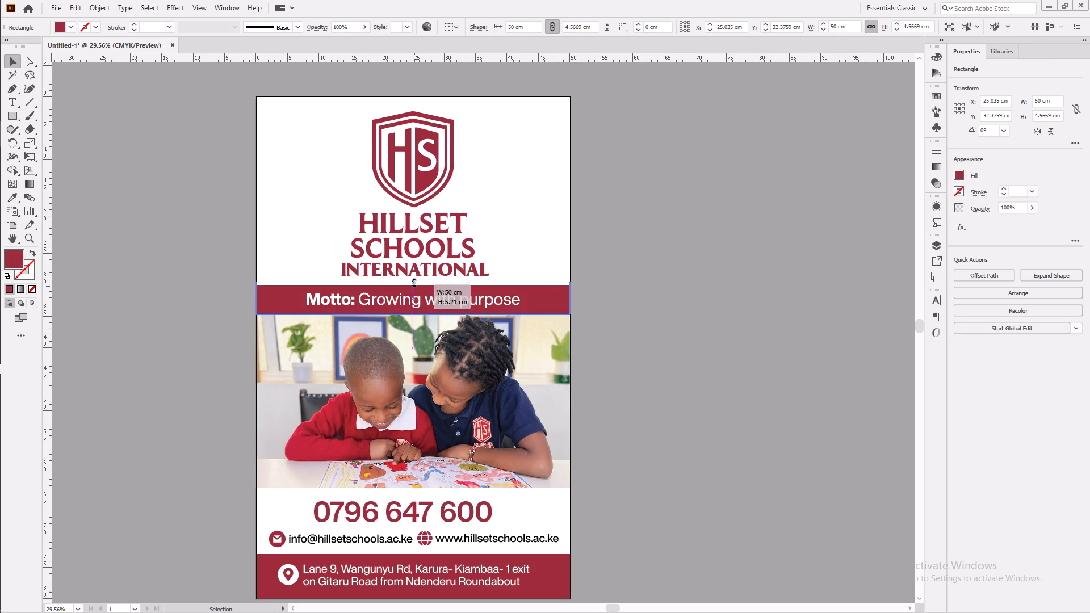
click(690, 289)
Nudge the motto text up slightly to centre it vertically in the taller band.
click(478, 299)
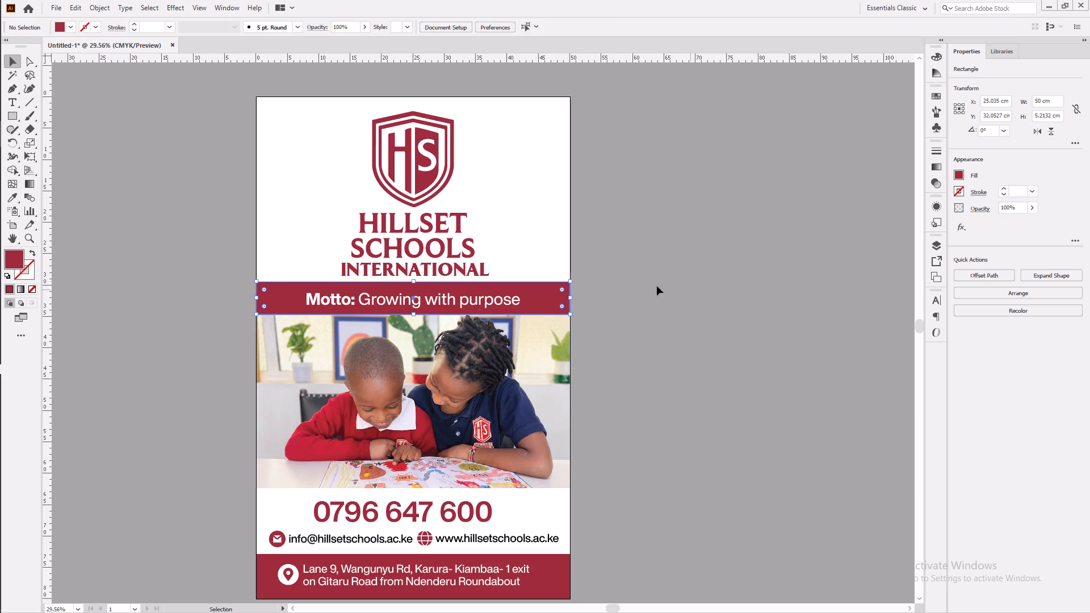
key(Up)
key(Up)
key(Up)
key(Up)
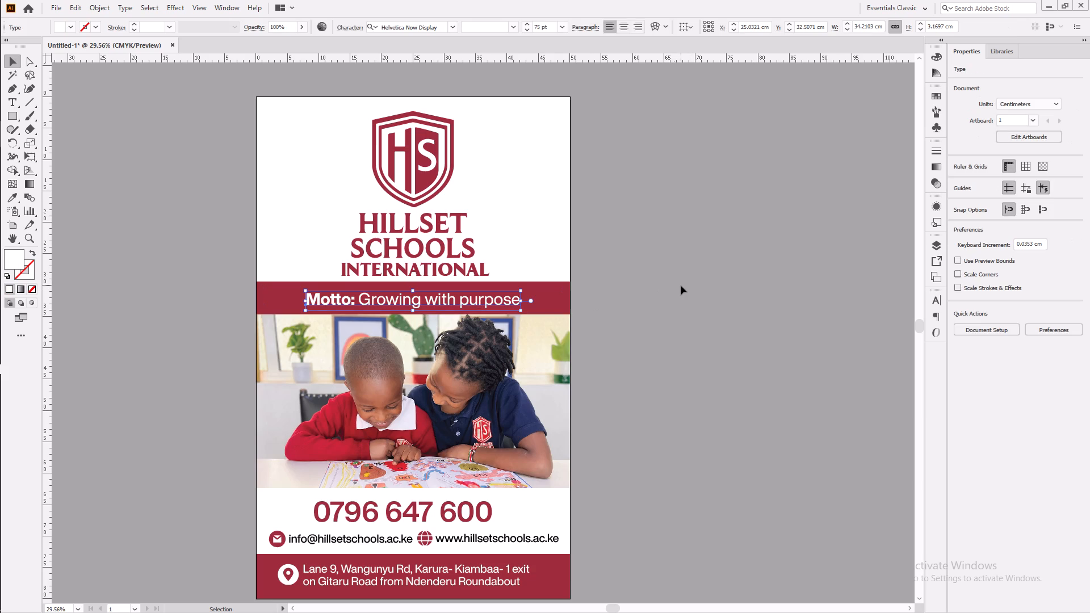
key(Up)
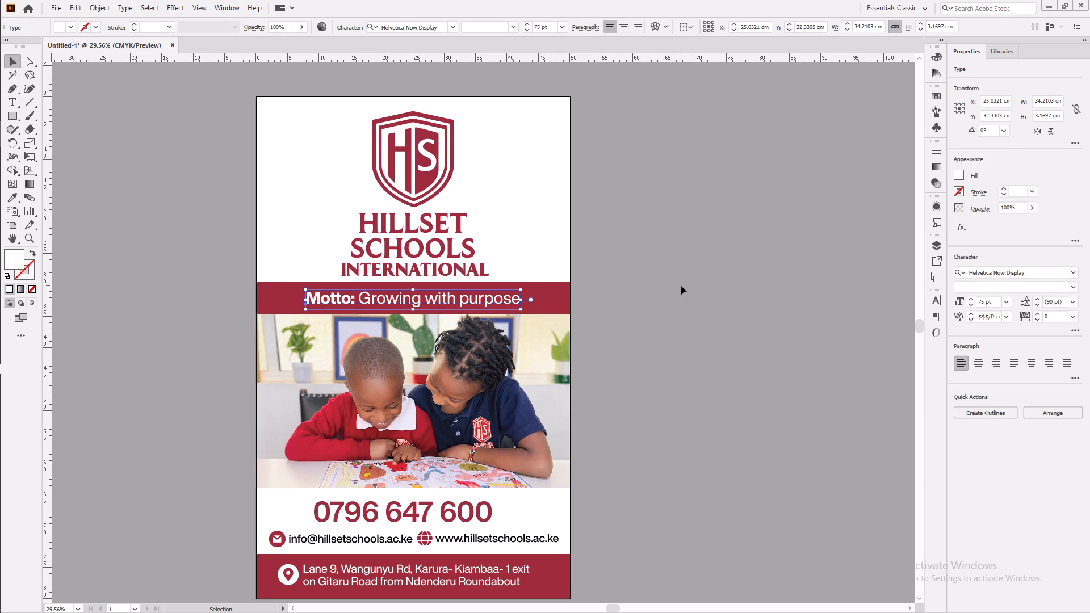
key(Up)
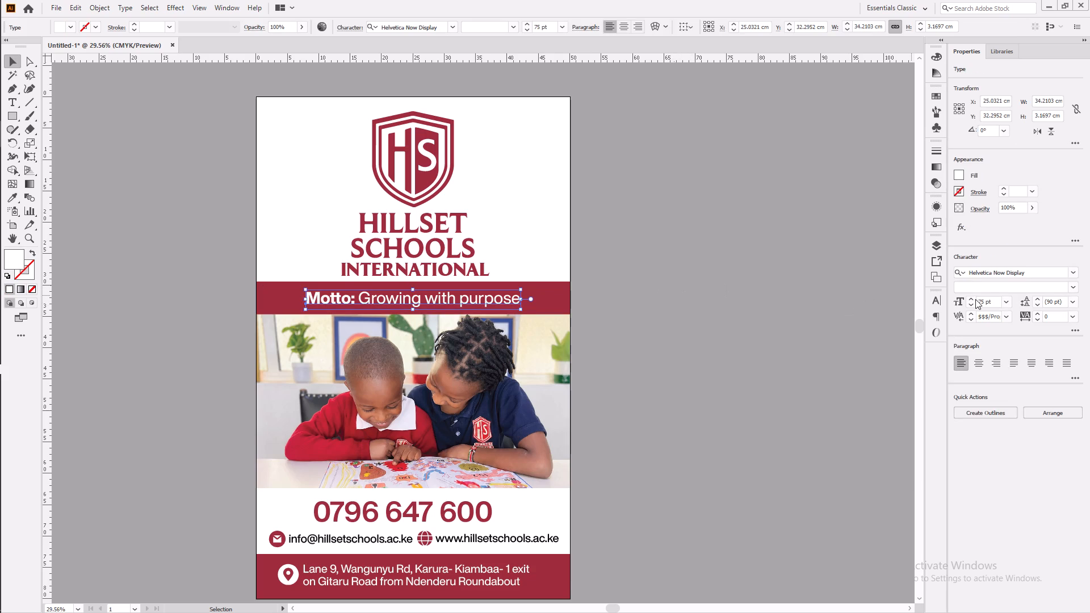
Increase the motto text's font size to 78 pt.
double_click(971, 299)
click(971, 299)
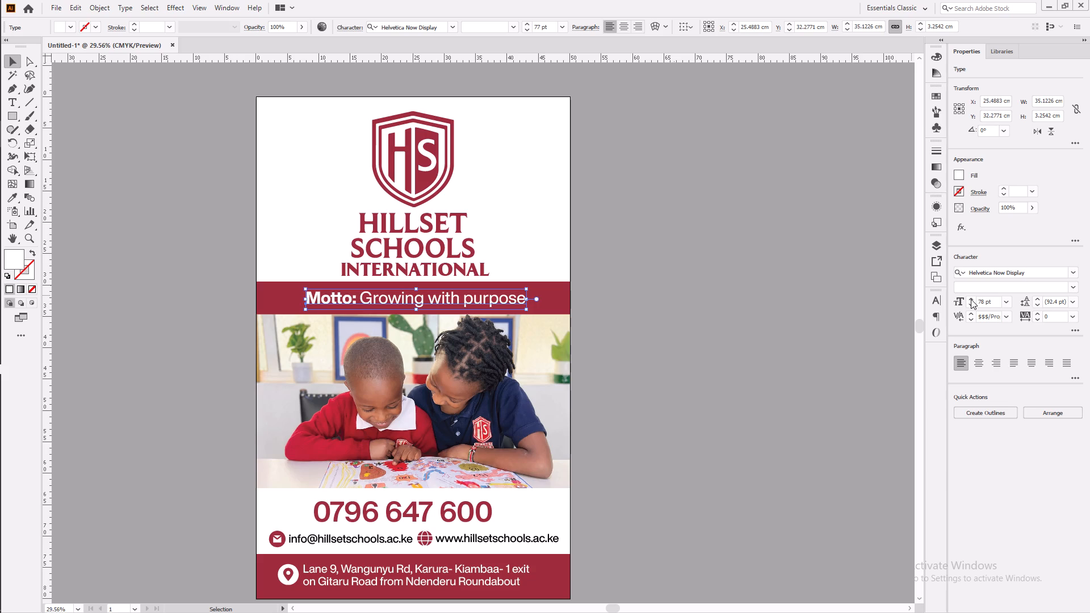
Shift the enlarged motto text left and slightly up to recentre it within the band.
key(Left)
key(Left)
key(Left)
key(Left)
key(Left)
key(Left)
key(Left)
key(Left)
key(Left)
key(Left)
key(Left)
key(Left)
key(Left)
key(Left)
key(Left)
key(Left)
key(Left)
key(Left)
key(Left)
key(Left)
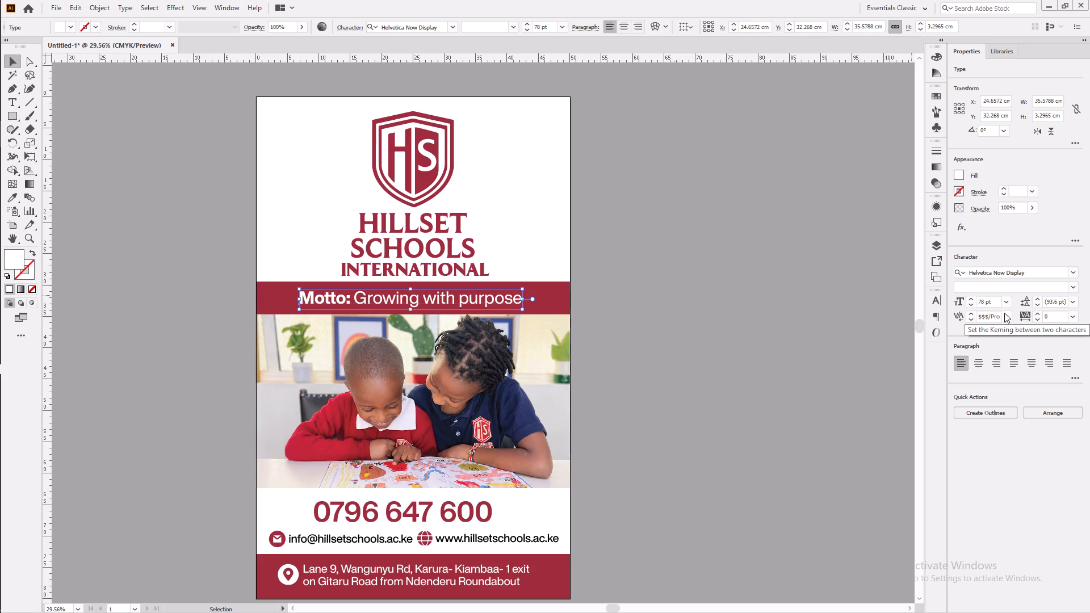
key(Up)
key(Up)
key(Up)
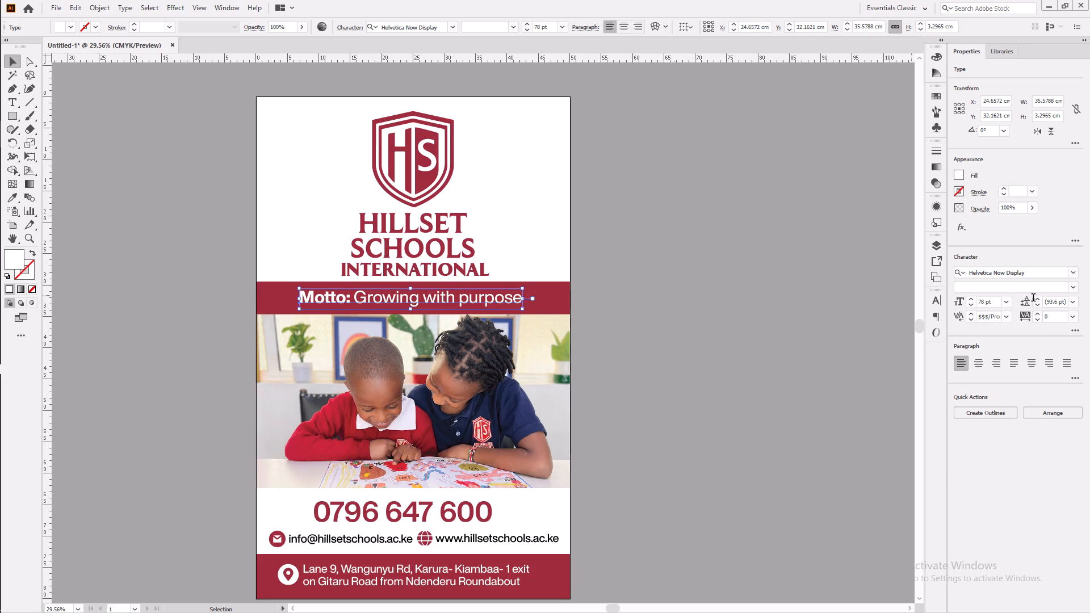
key(Right)
key(Right)
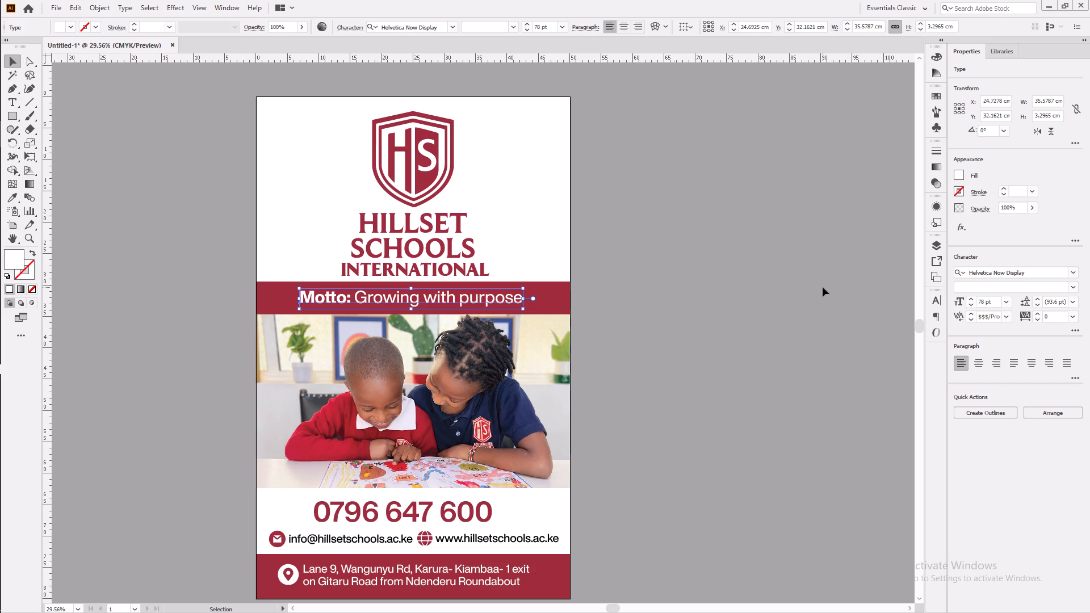
click(823, 287)
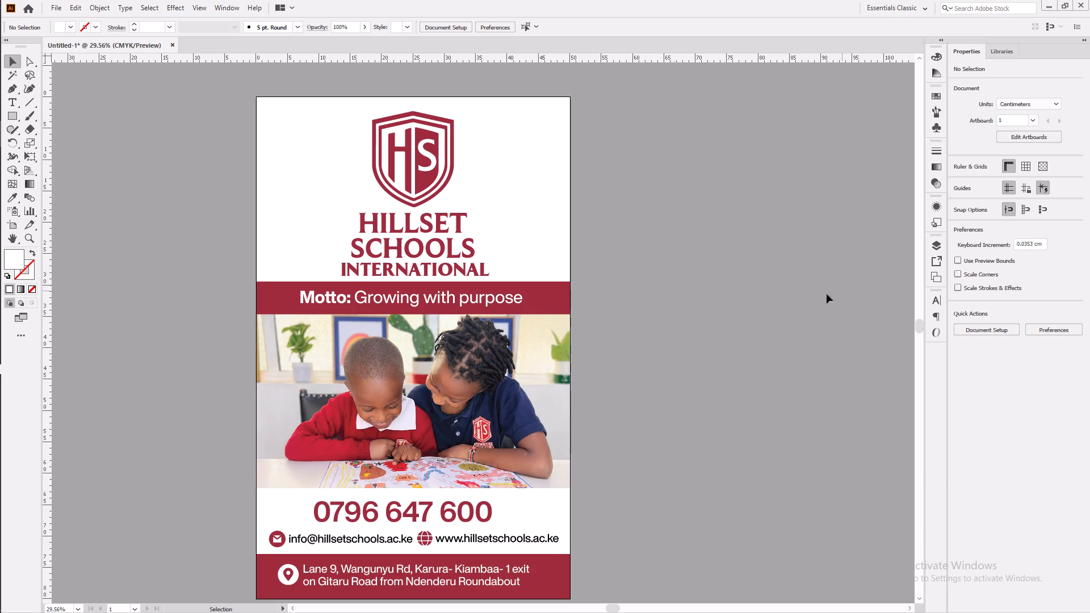
Nudge the globe icon slightly right, closer to the website address.
click(426, 536)
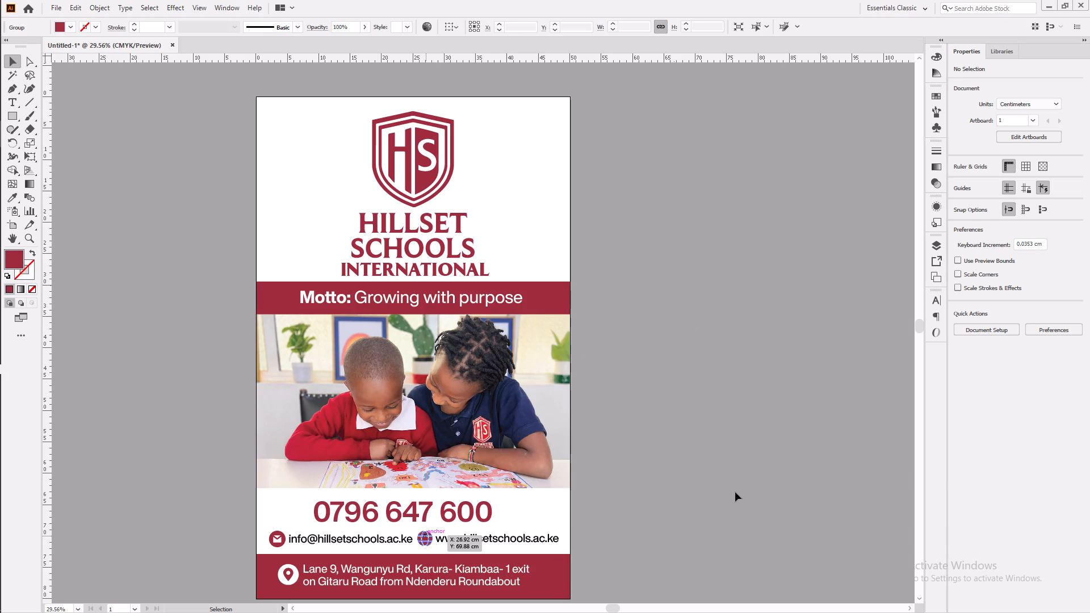
key(Right)
key(Right)
key(Right)
click(760, 468)
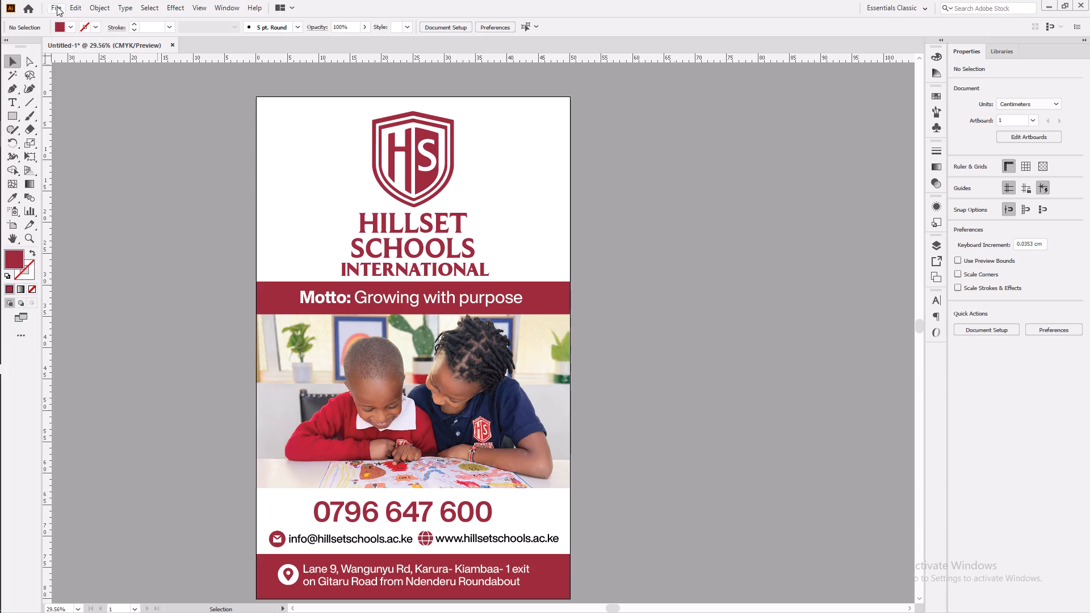
Start opening another file and browse to the Ai CC ART folder.
click(54, 6)
click(90, 48)
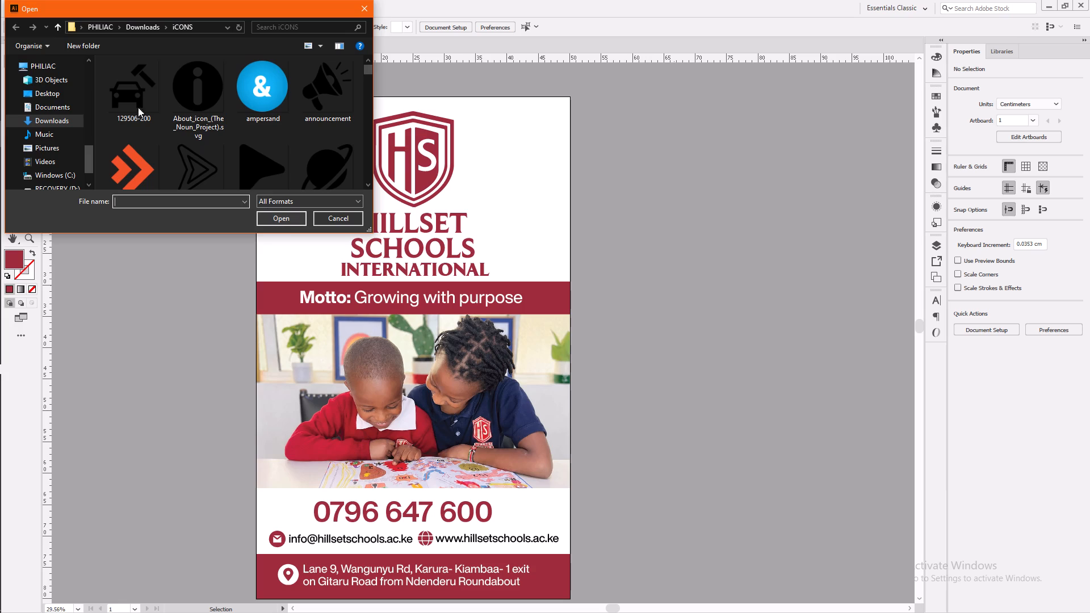
scroll(19, 94, up, 10)
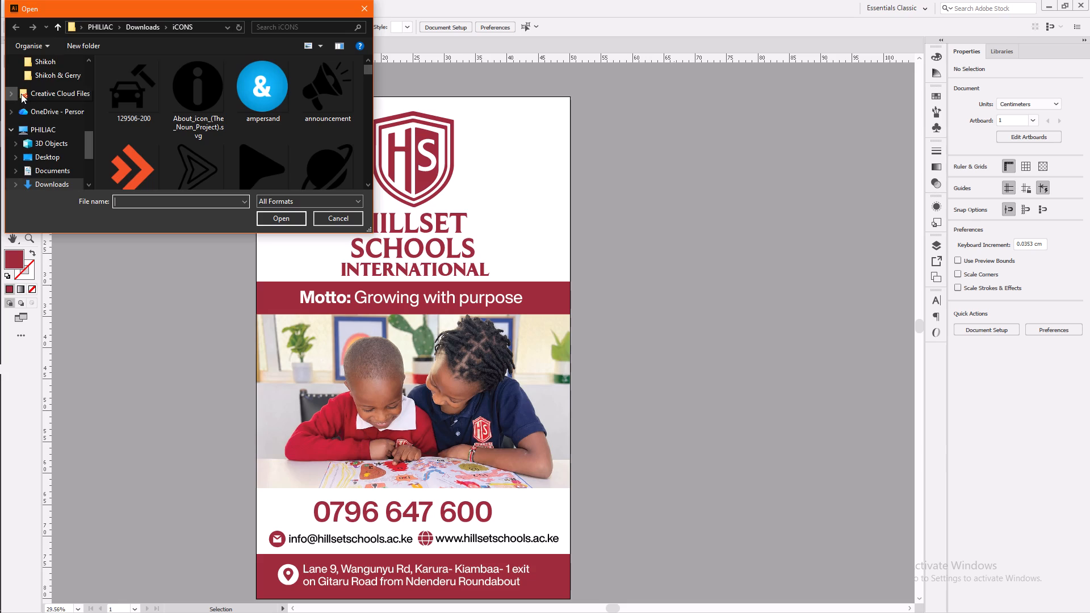
drag(85, 133, 78, 58)
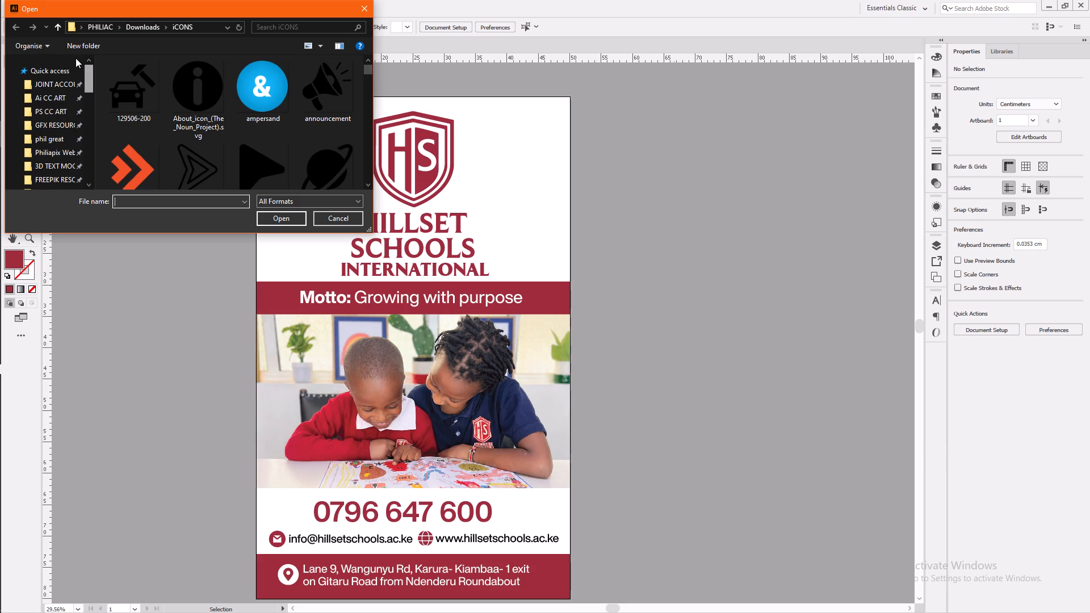
click(39, 95)
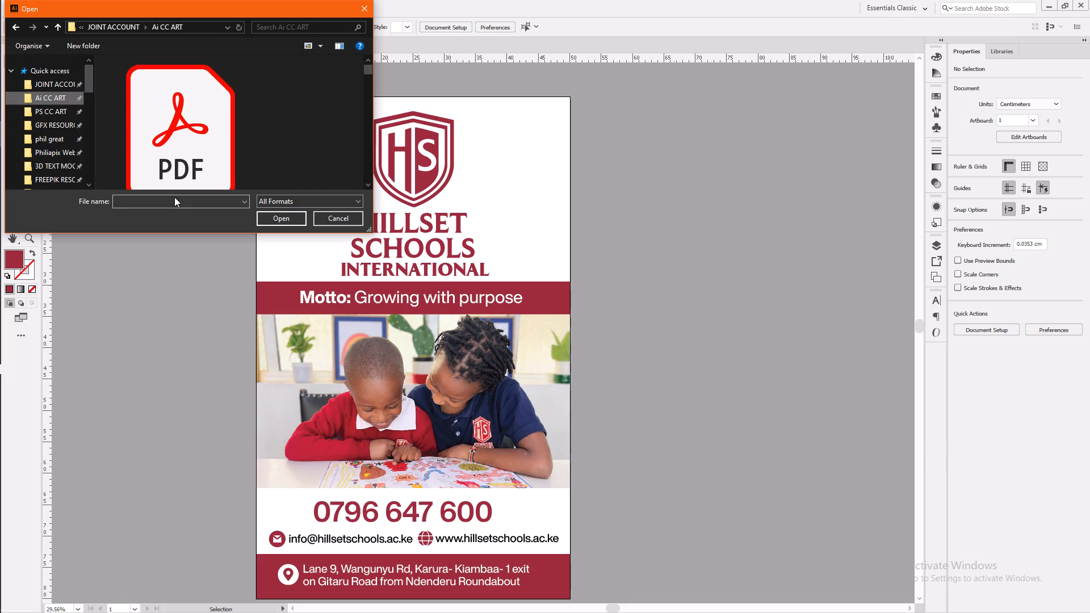
click(174, 197)
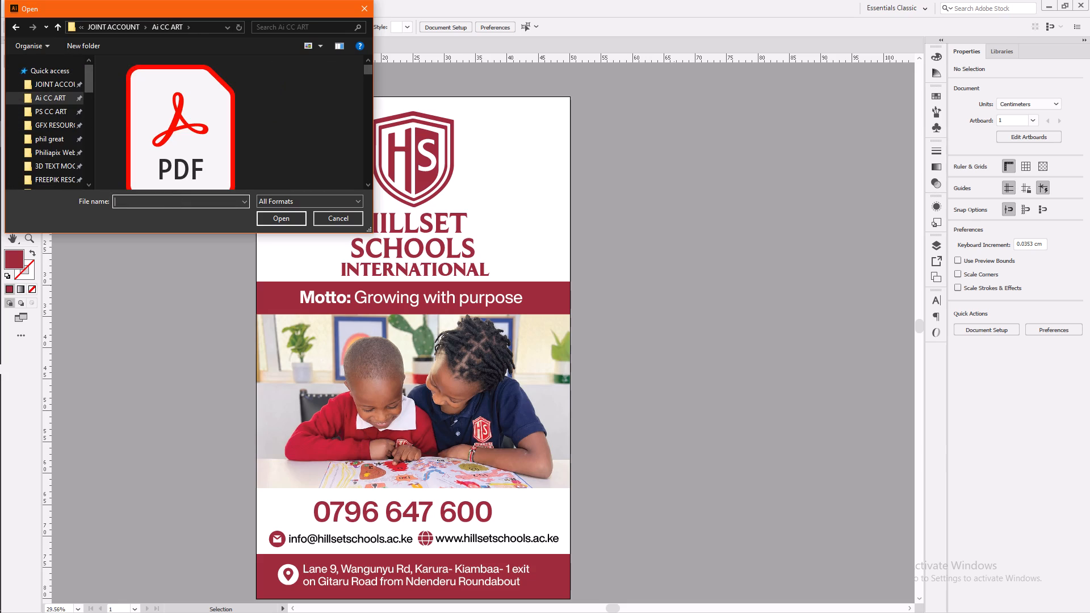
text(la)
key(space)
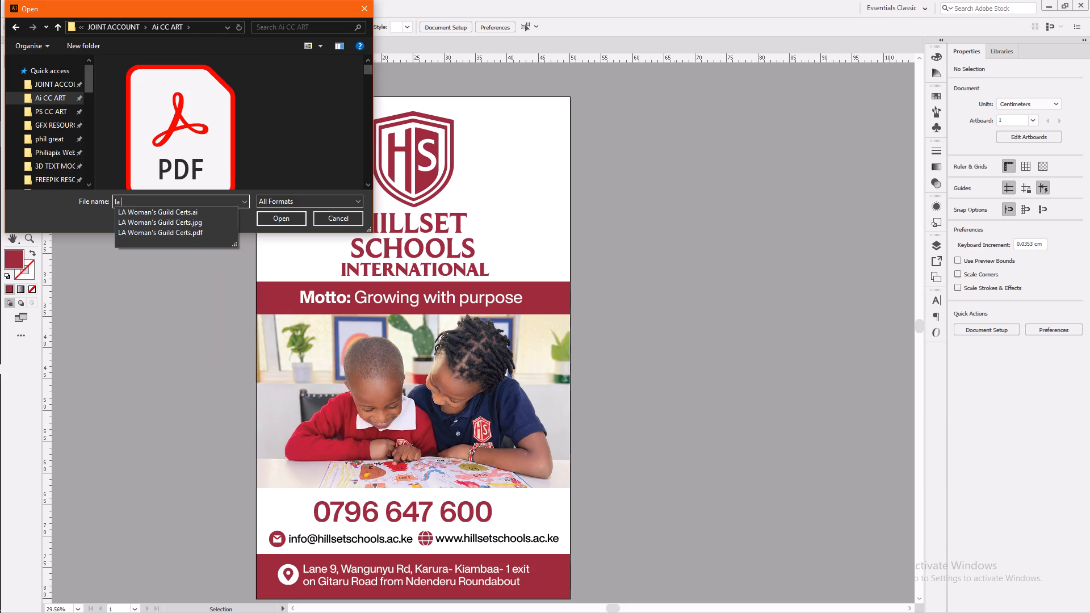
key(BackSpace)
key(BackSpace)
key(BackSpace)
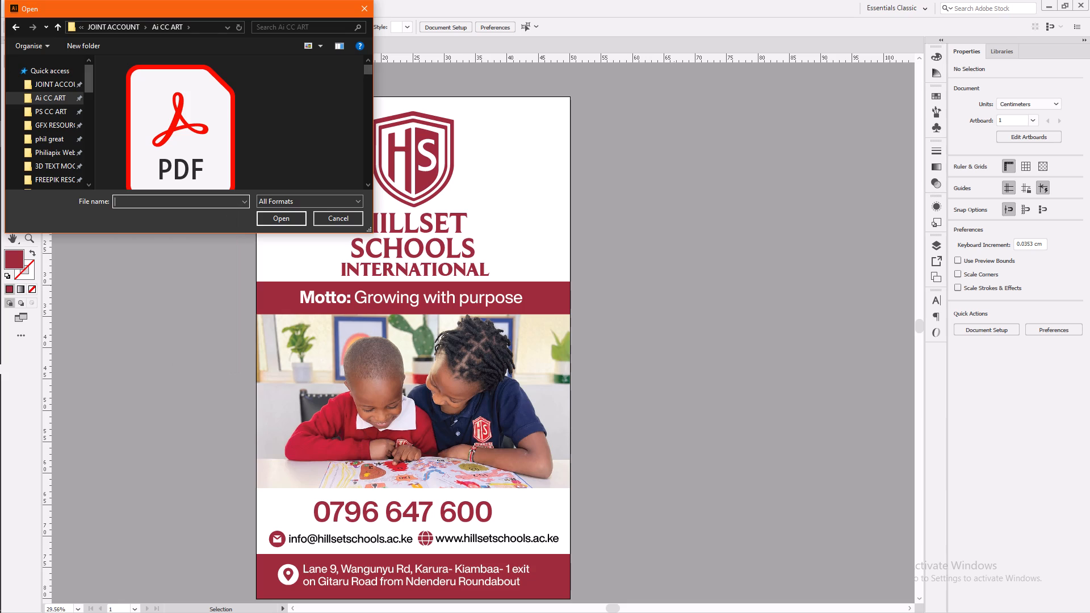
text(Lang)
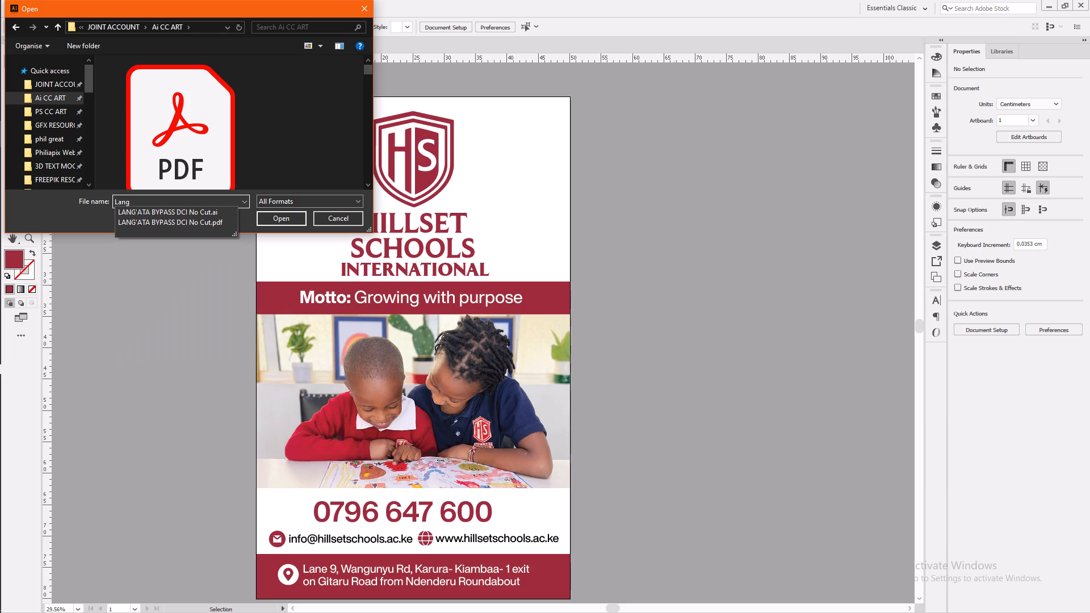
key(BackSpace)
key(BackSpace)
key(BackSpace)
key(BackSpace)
Search the folder for file names beginning "PCEA la" and open PCEA Langata Sacco Ltd.ai.
text(PCE)
text(A)
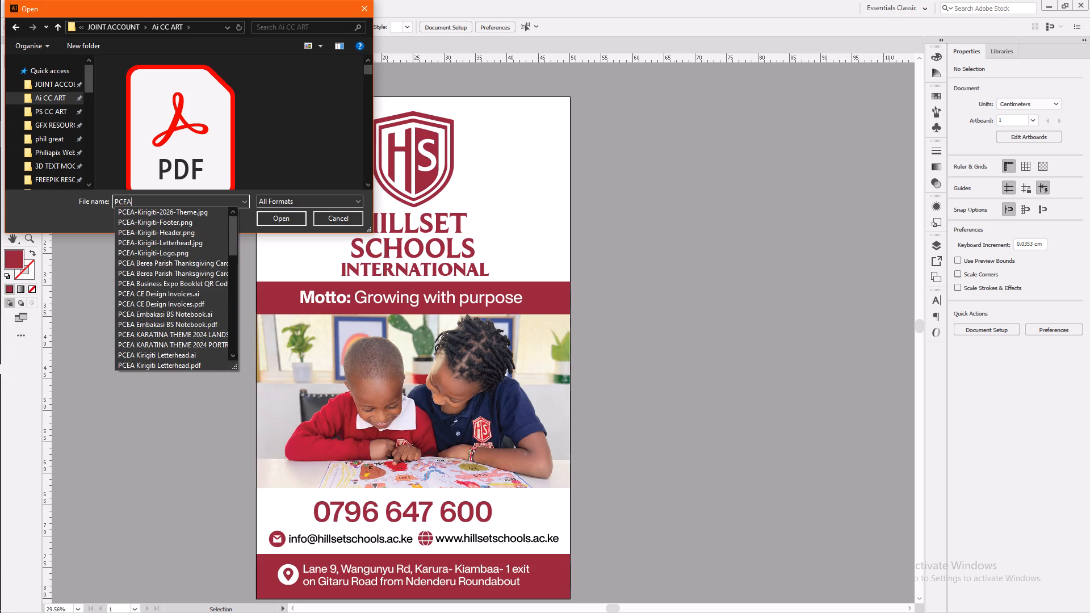
key(space)
text(la)
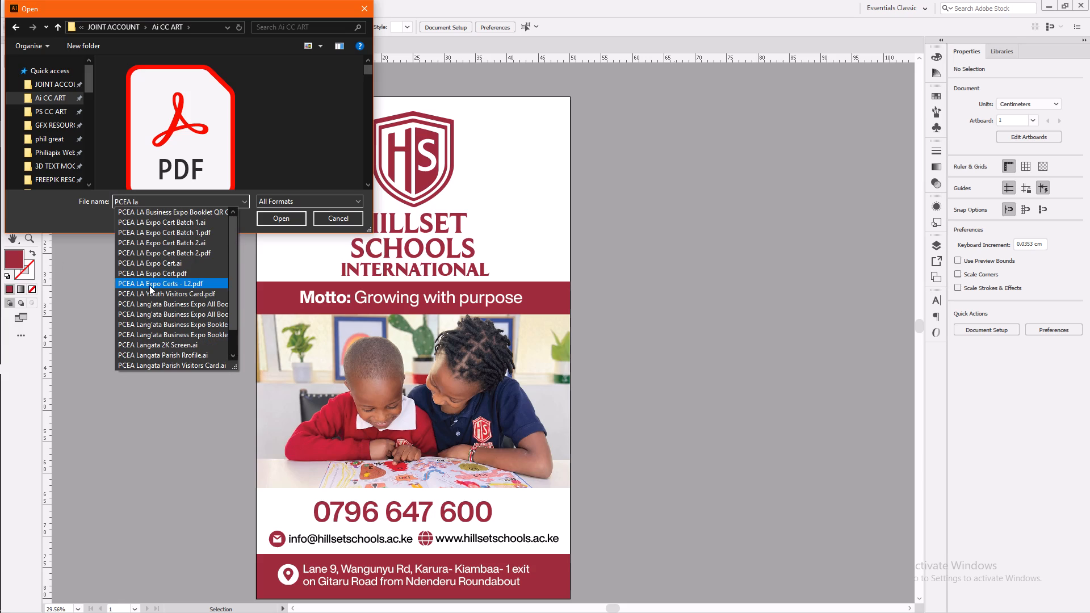
scroll(153, 287, down, 10)
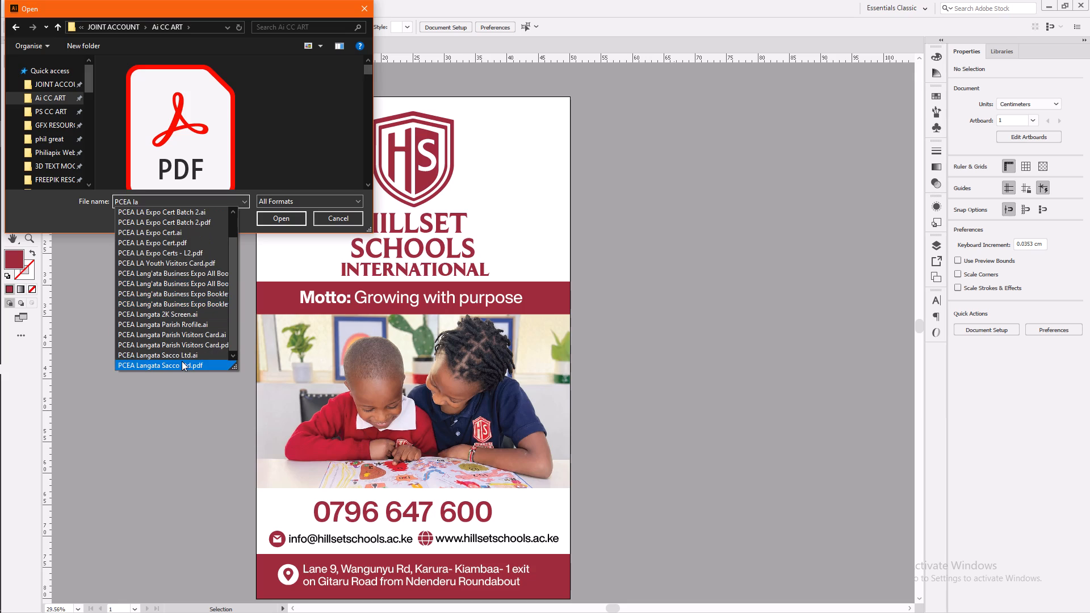
click(187, 356)
click(287, 221)
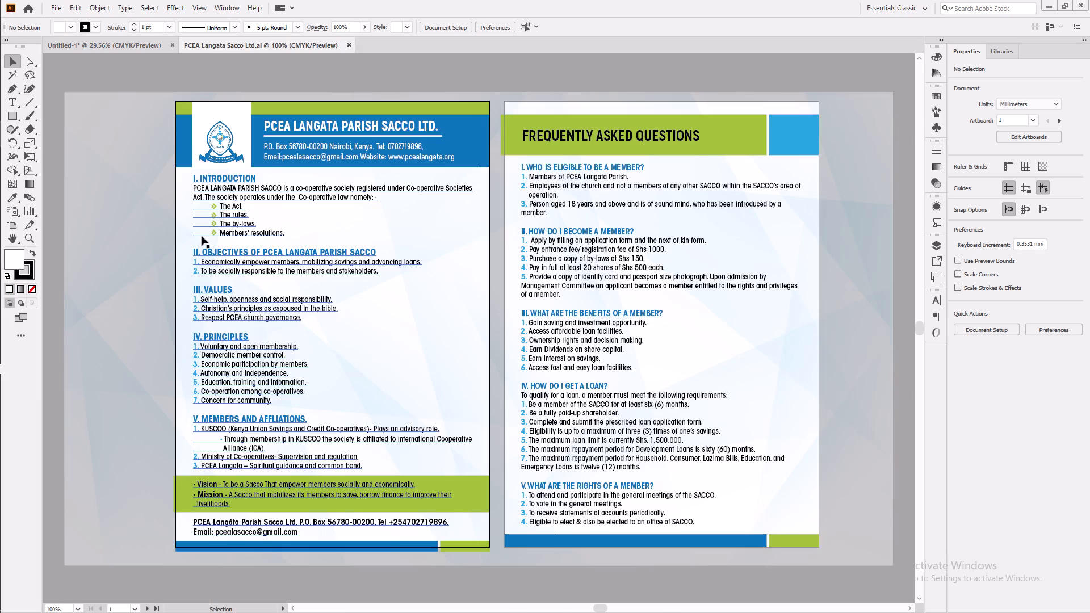
Bring the pale geometric background group from the Sacco document into the Hillset poster, over the logo area.
click(98, 165)
drag(102, 170, 102, 165)
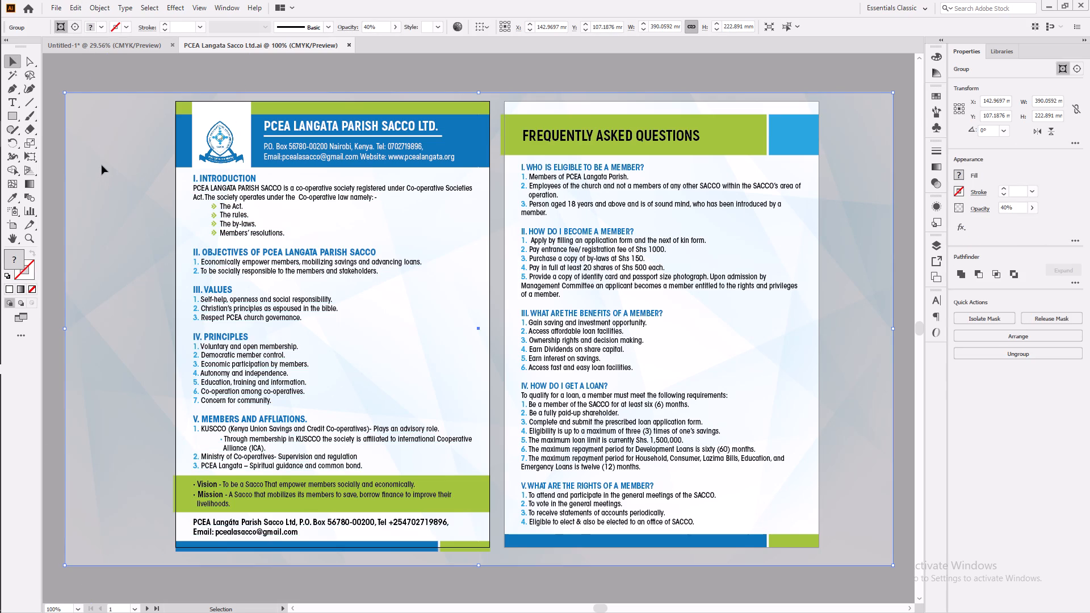
drag(102, 165, 116, 70)
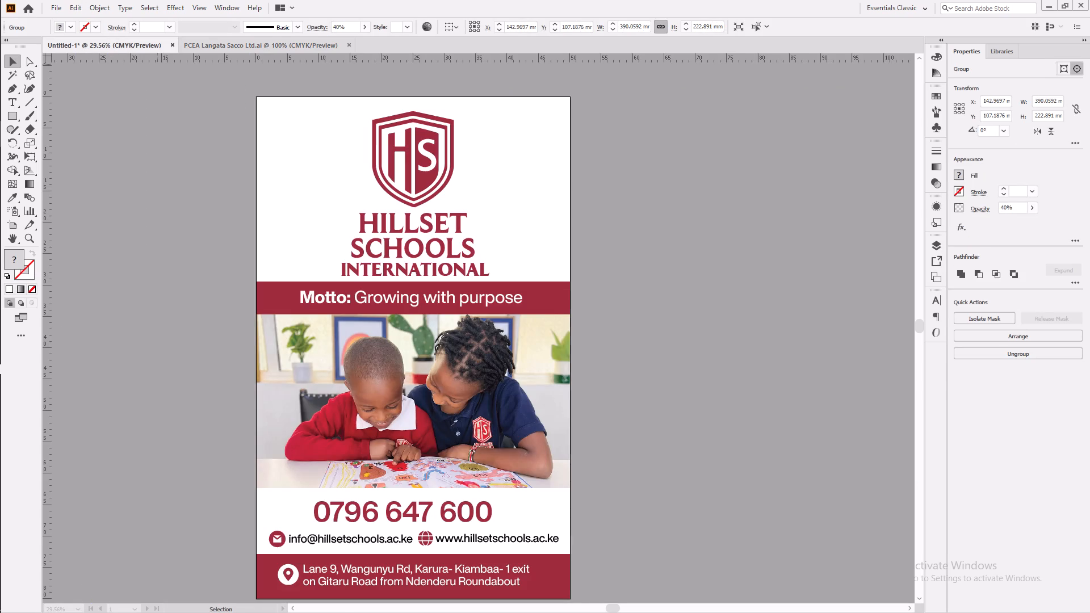
drag(116, 70, 287, 171)
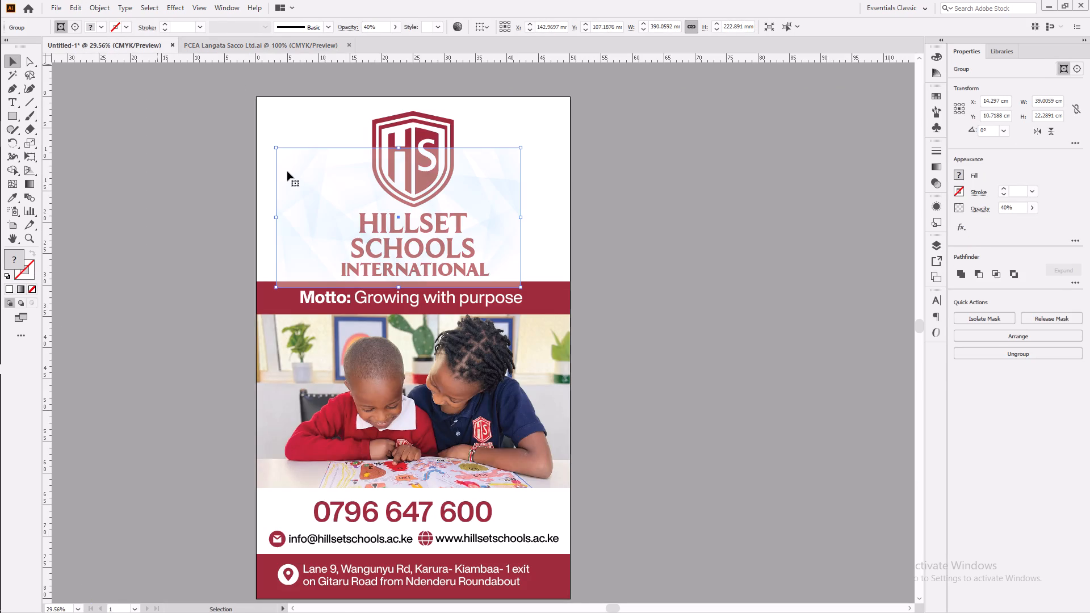
Send the geometric background group to the back, behind all the poster artwork.
right_click(355, 167)
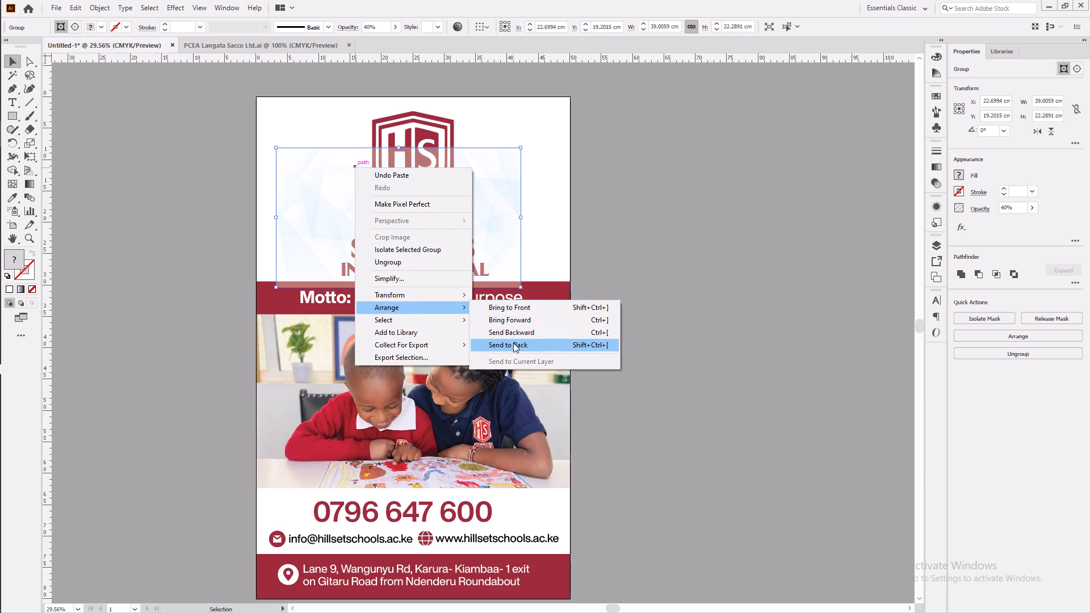
click(513, 343)
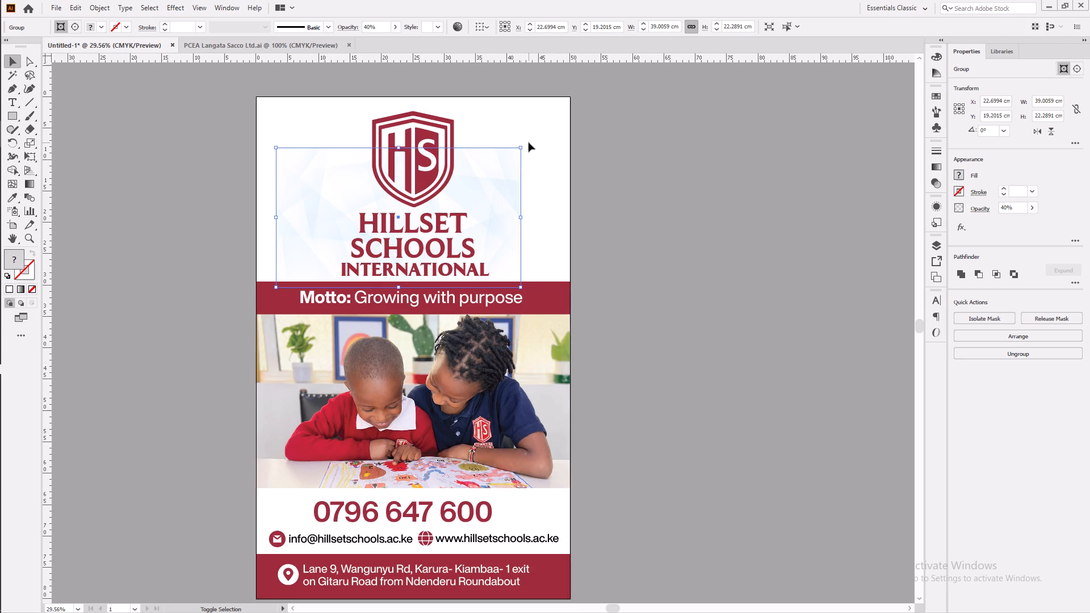
Rotate the geometric background group 90° clockwise so it stands in portrait orientation.
shift+drag(527, 143, 434, 306)
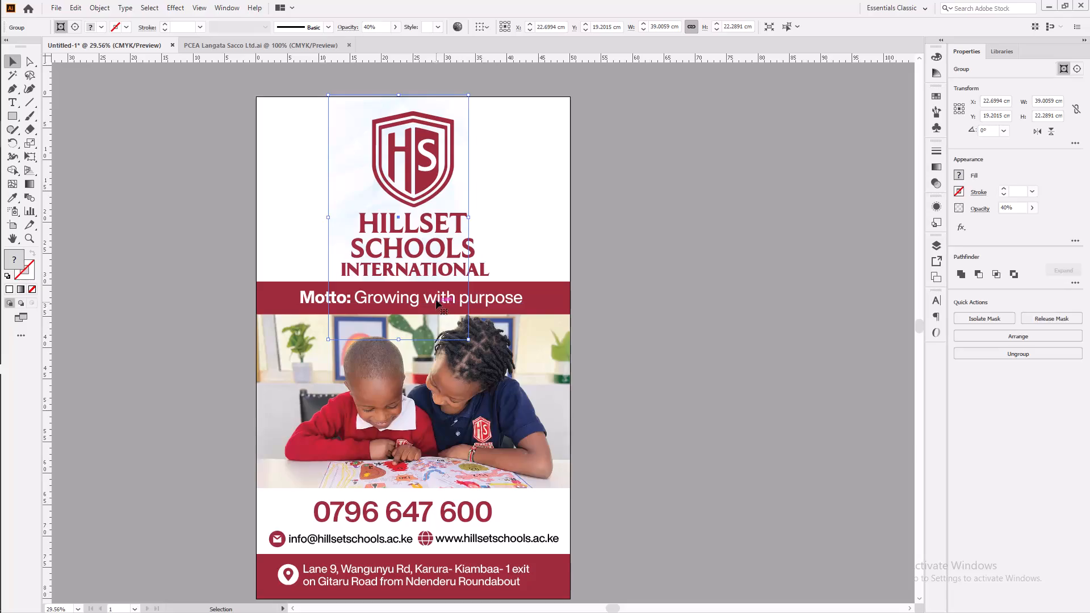
Move the rotated background group to align with the artboard's top-left corner.
drag(351, 126, 276, 130)
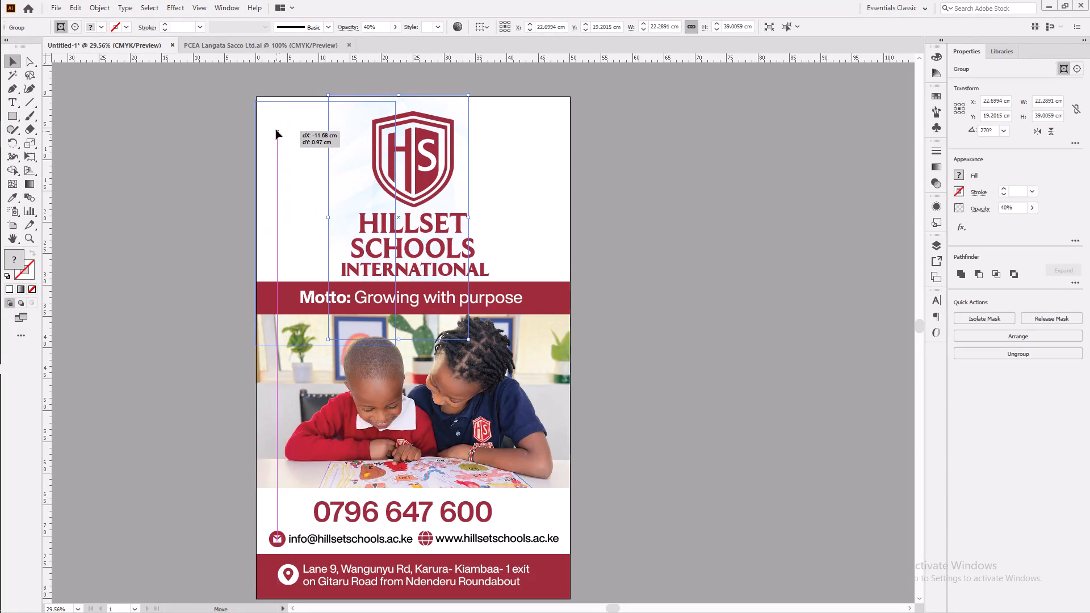
drag(276, 130, 278, 127)
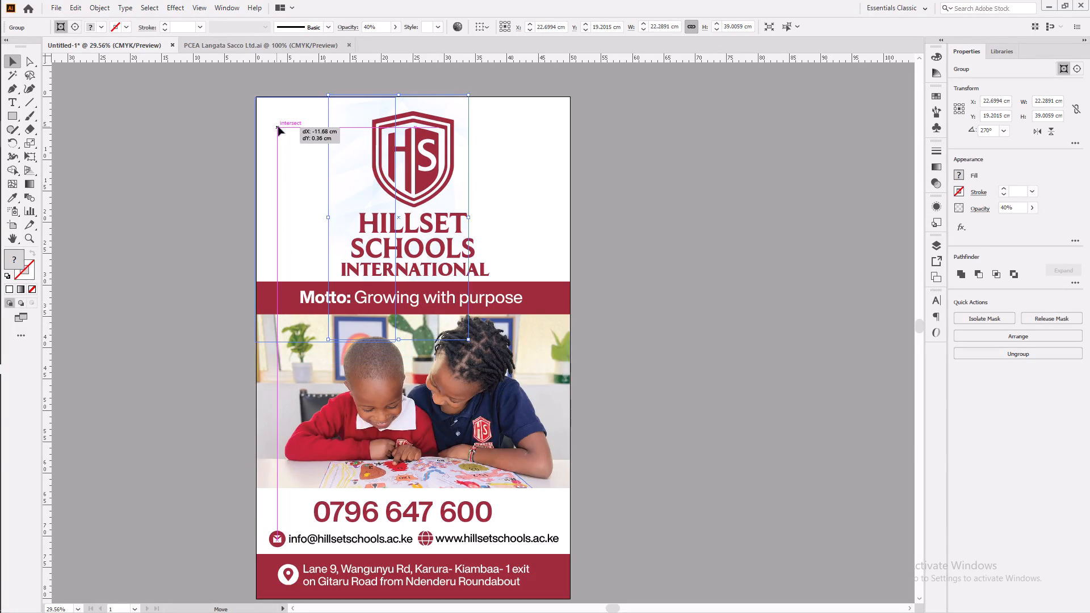
drag(278, 127, 278, 125)
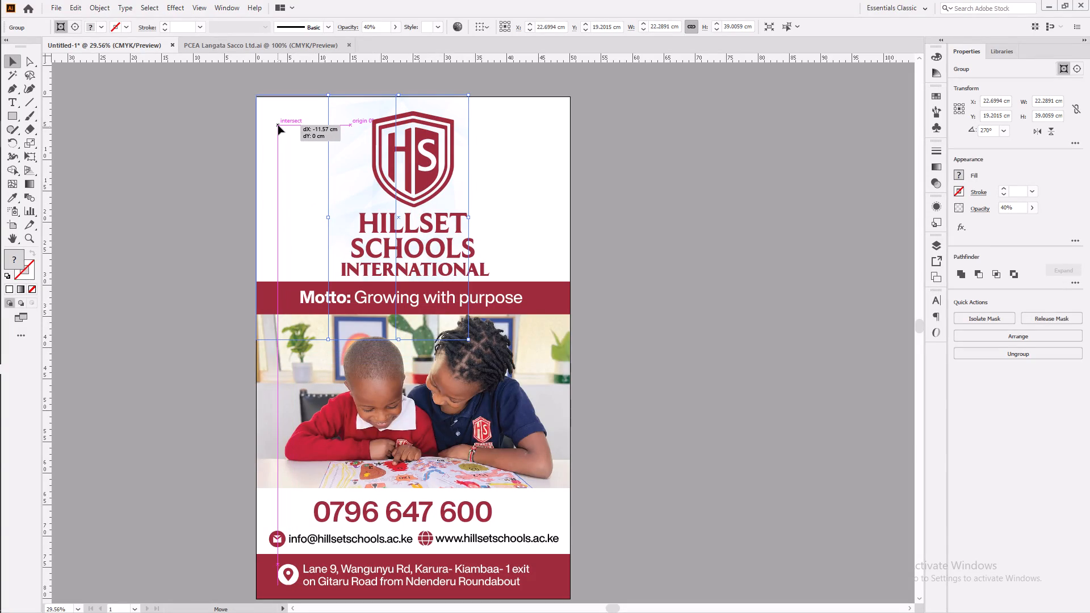
drag(278, 125, 279, 128)
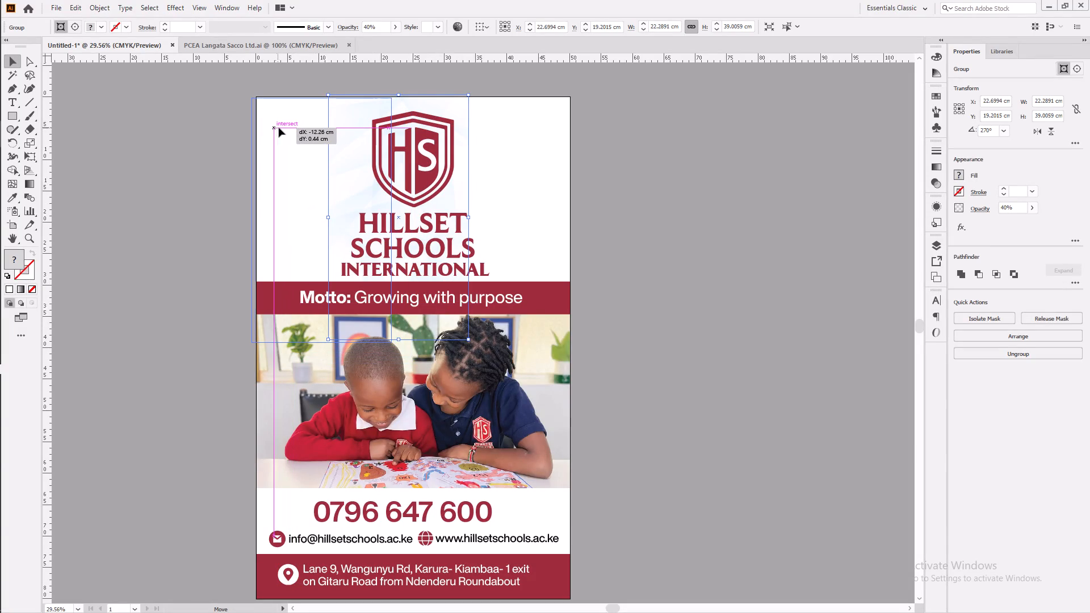
drag(279, 128, 279, 127)
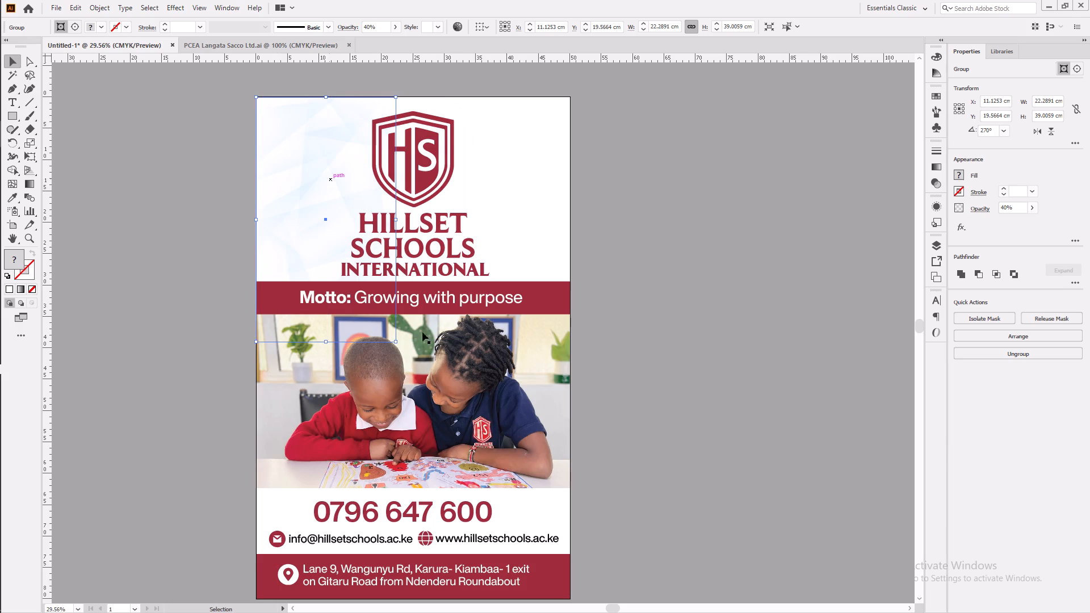
Enlarge and widen the background group to cover the whole artboard, about 50 cm wide by 80 cm high.
shift+drag(394, 341, 530, 529)
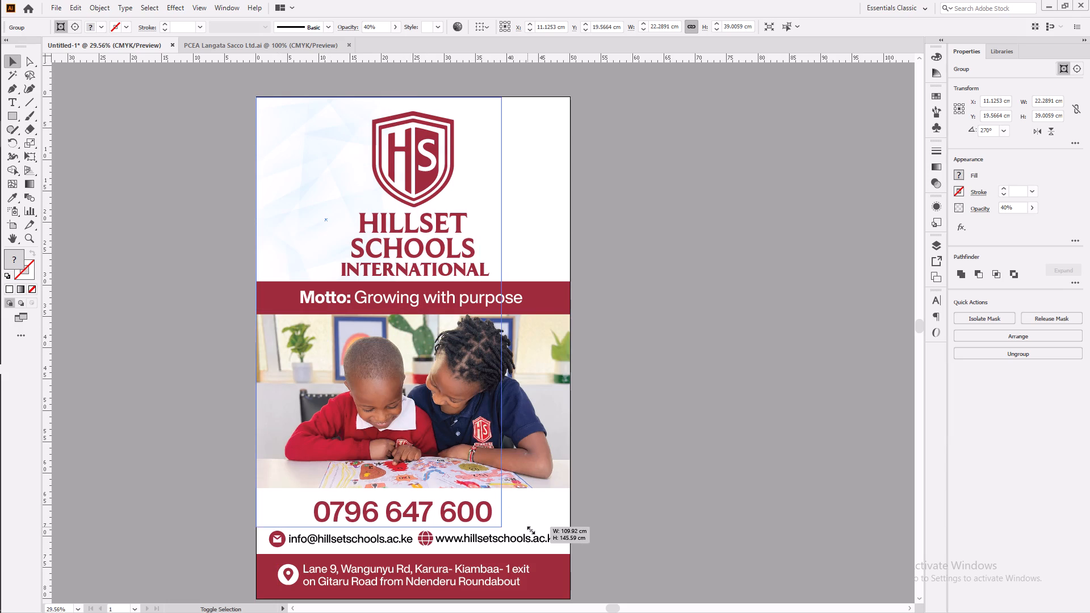
shift+drag(530, 529, 572, 601)
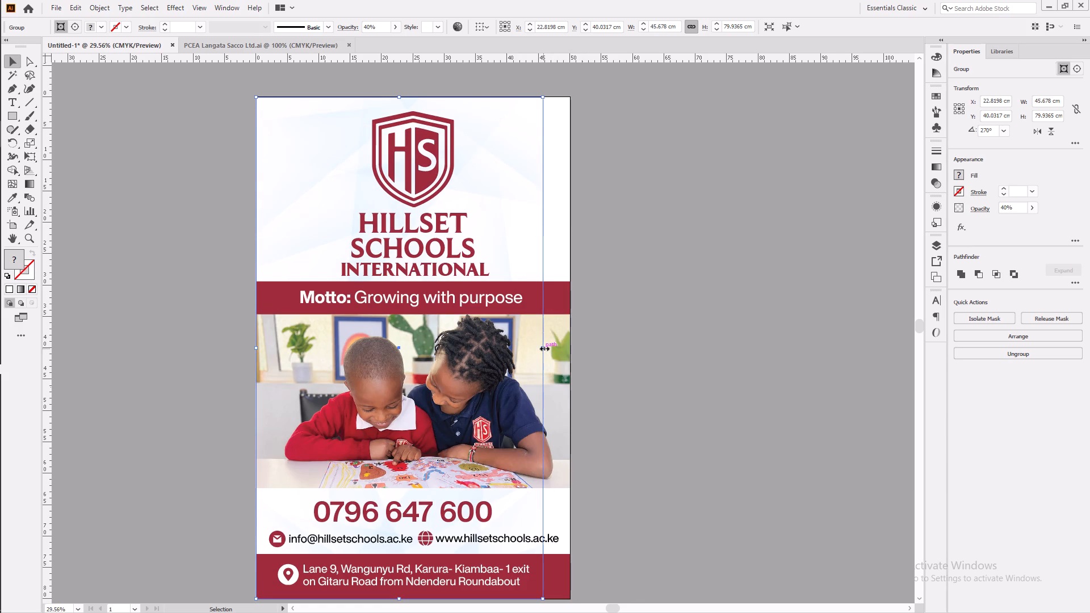
drag(543, 347, 570, 351)
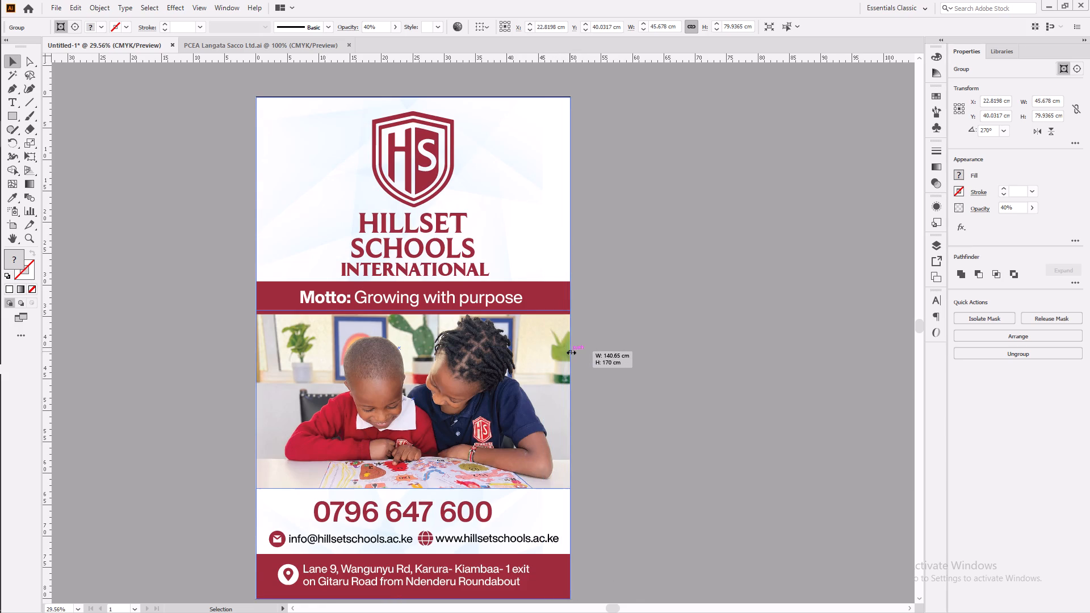
drag(570, 351, 570, 352)
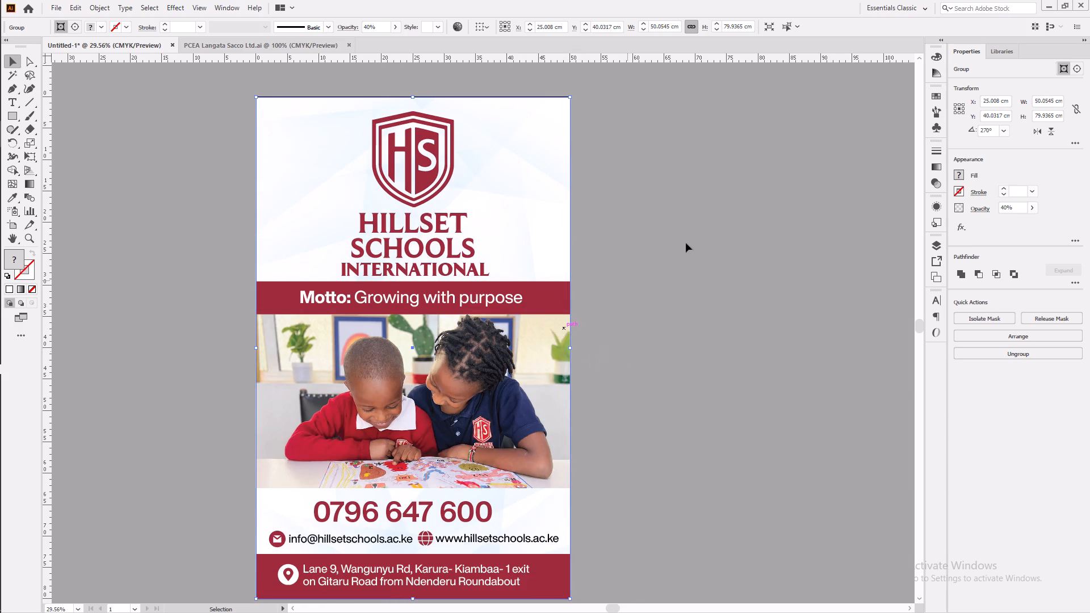
Adjust the background group's opacity, trying 81%, 60% and 29% before setting 83%.
click(1037, 210)
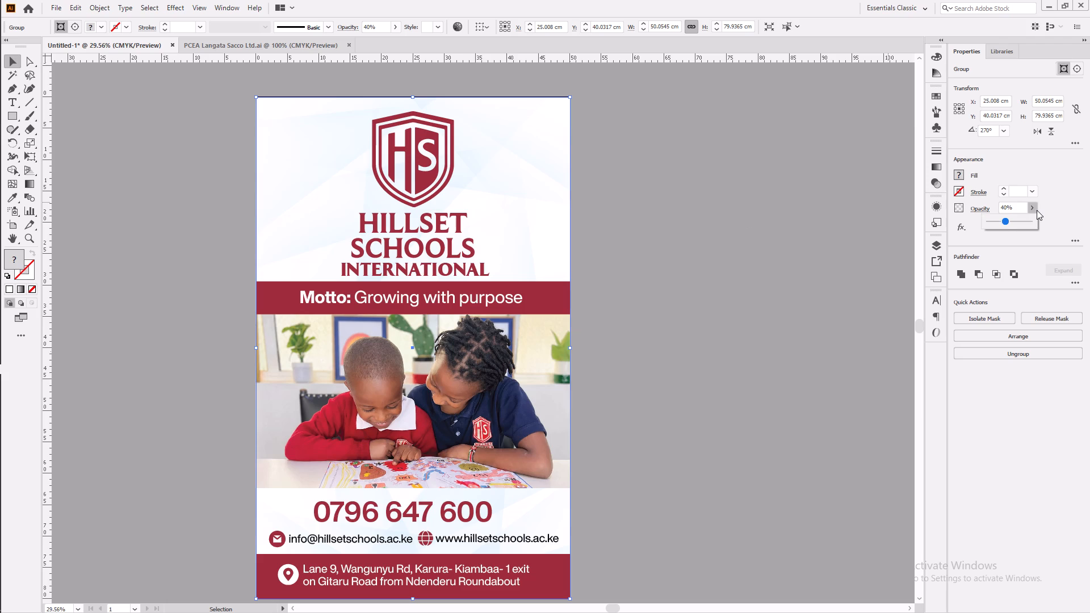
click(1020, 225)
click(1029, 210)
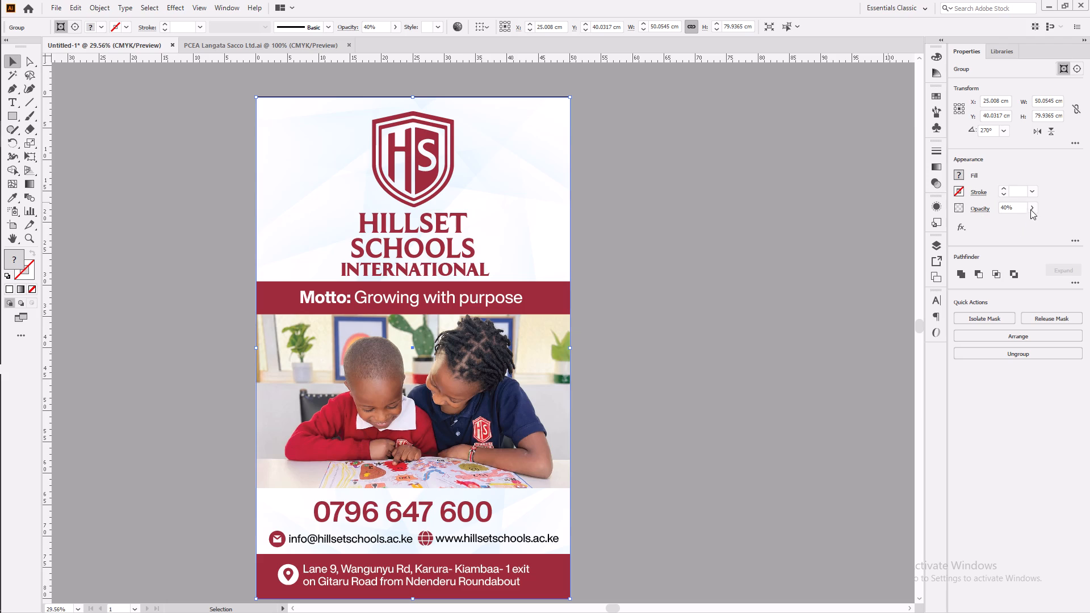
click(1032, 207)
click(1032, 207)
click(1022, 224)
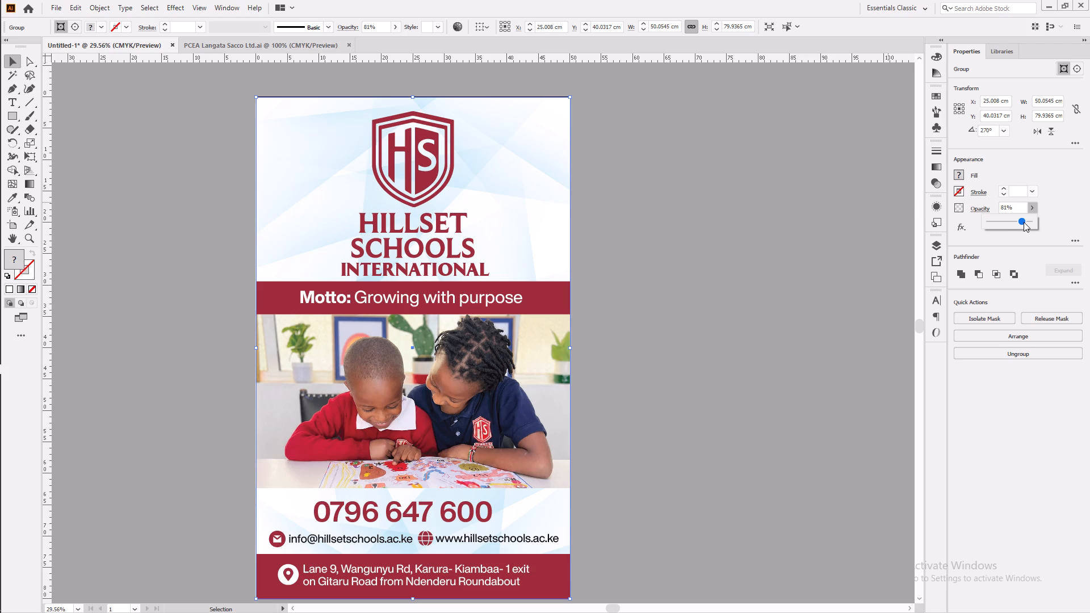
drag(1024, 222, 1015, 222)
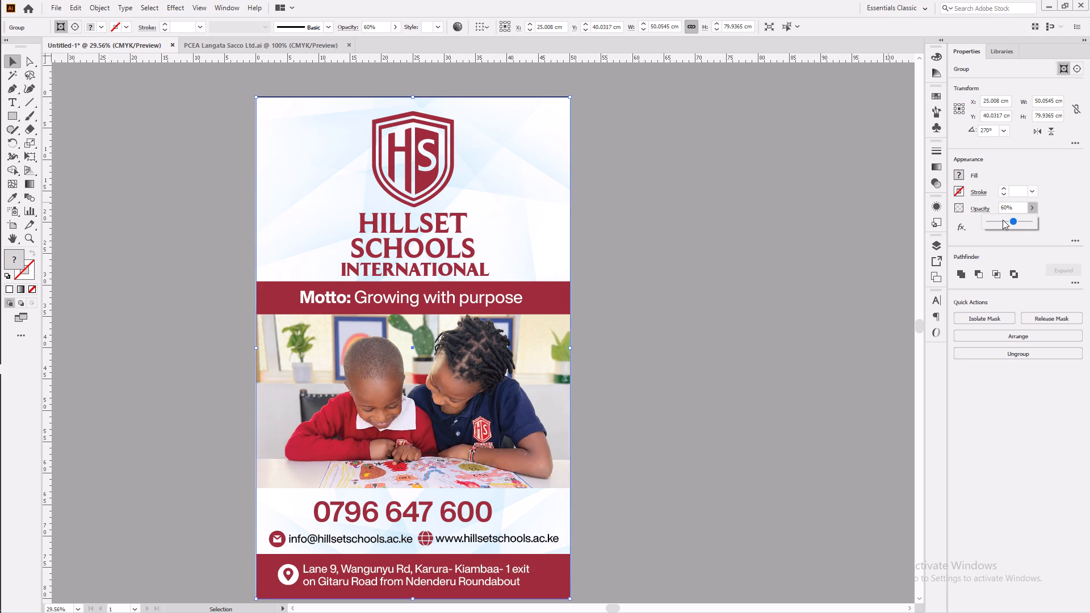
click(1001, 219)
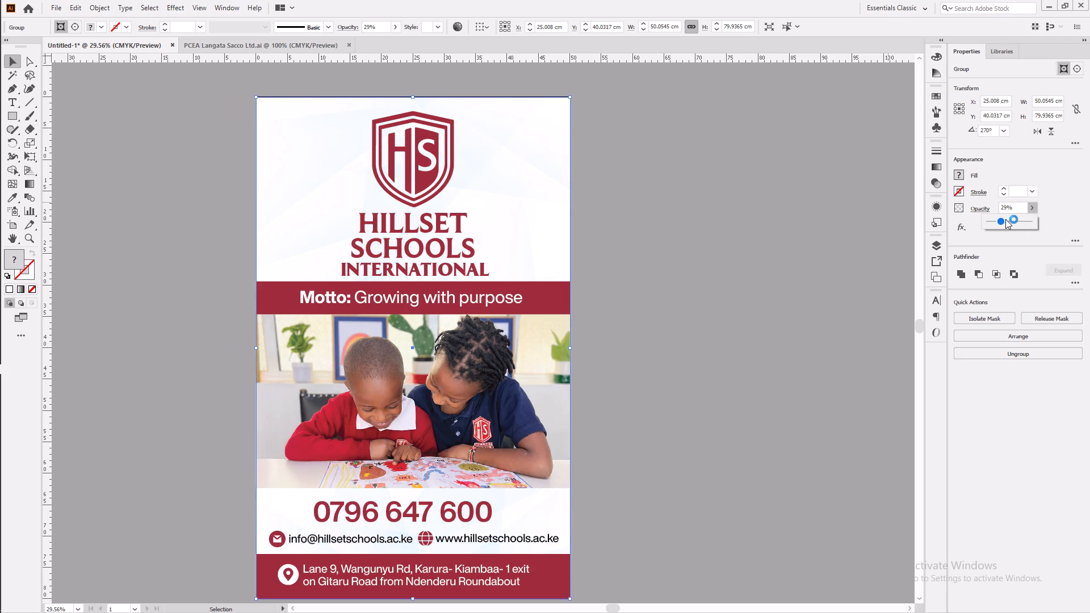
click(1023, 222)
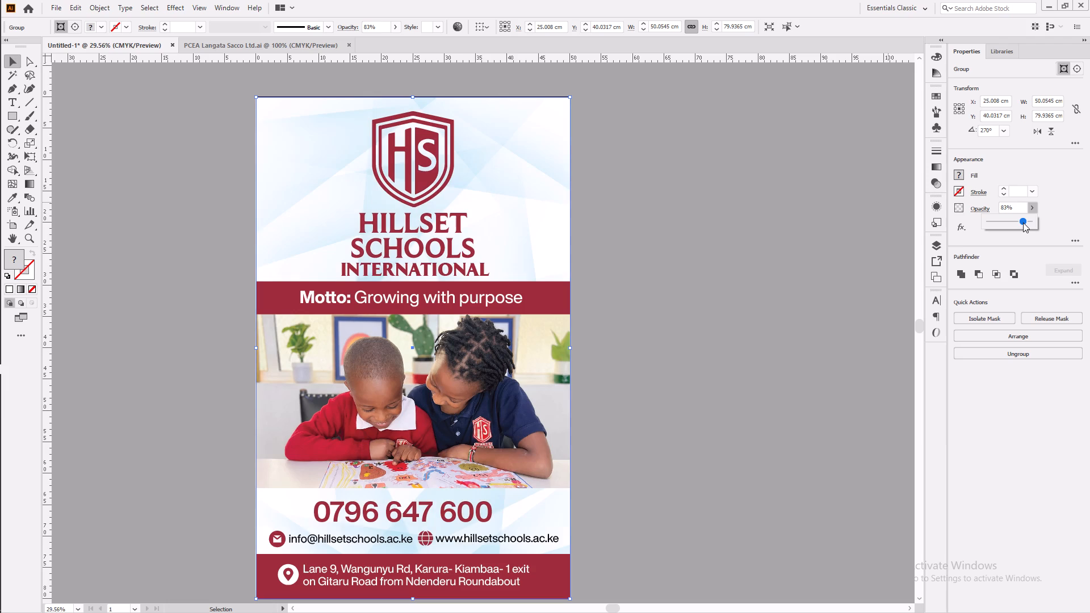
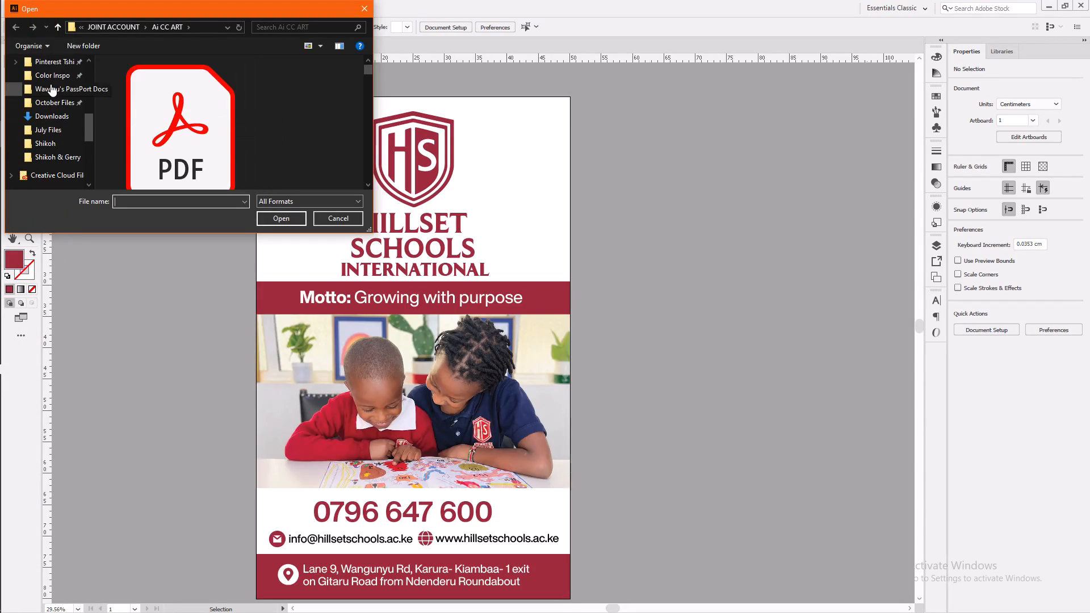
Open the Illustrator file 12220552_4935870 from the Downloads folder.
scroll(51, 84, up, 5)
scroll(51, 85, down, 2)
click(66, 141)
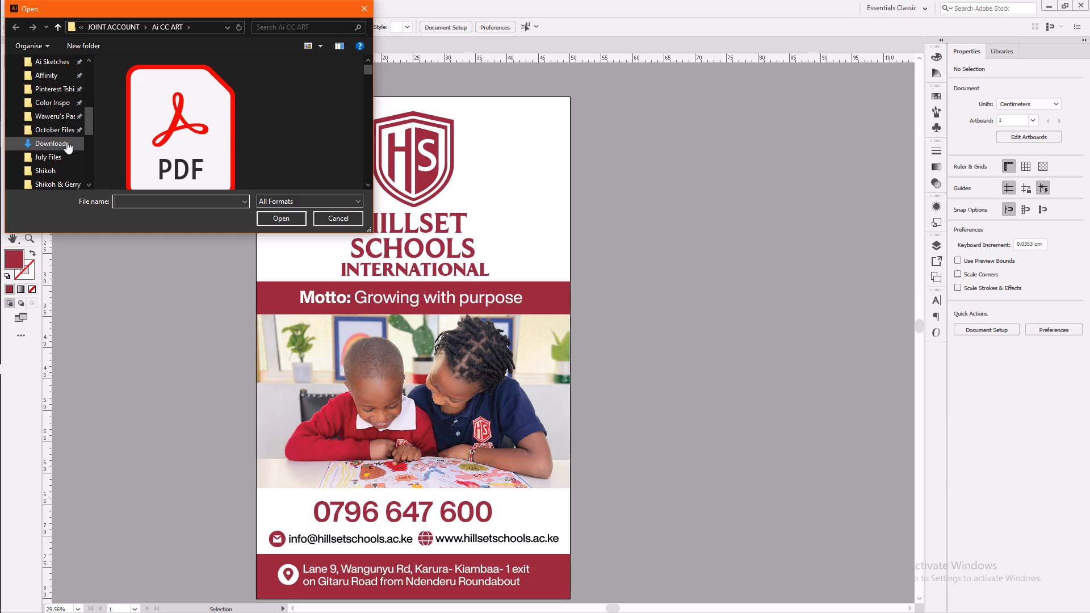
scroll(249, 127, down, 1)
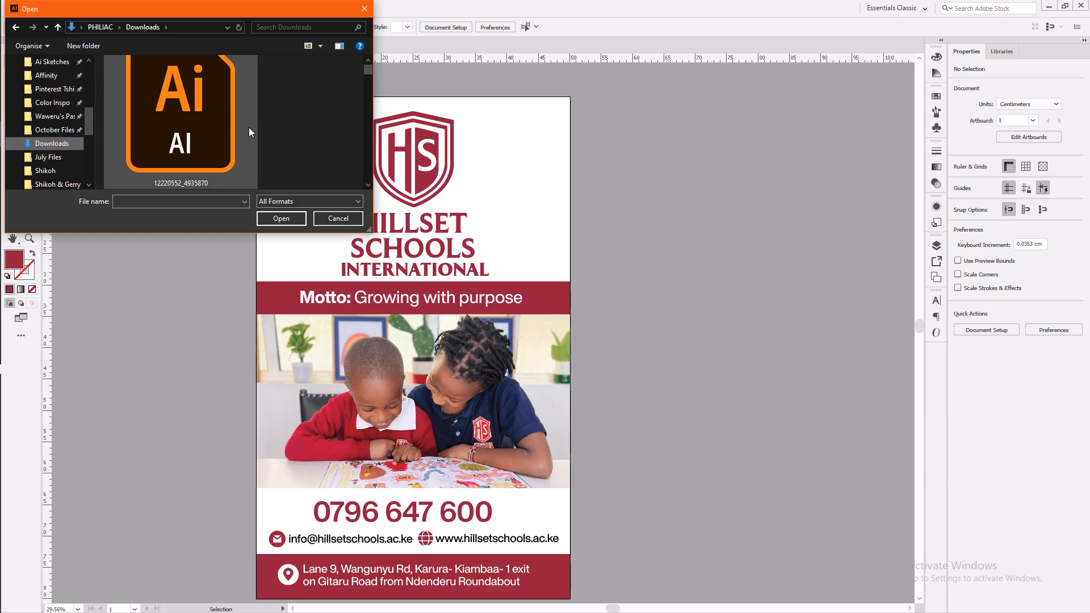
click(209, 118)
click(282, 219)
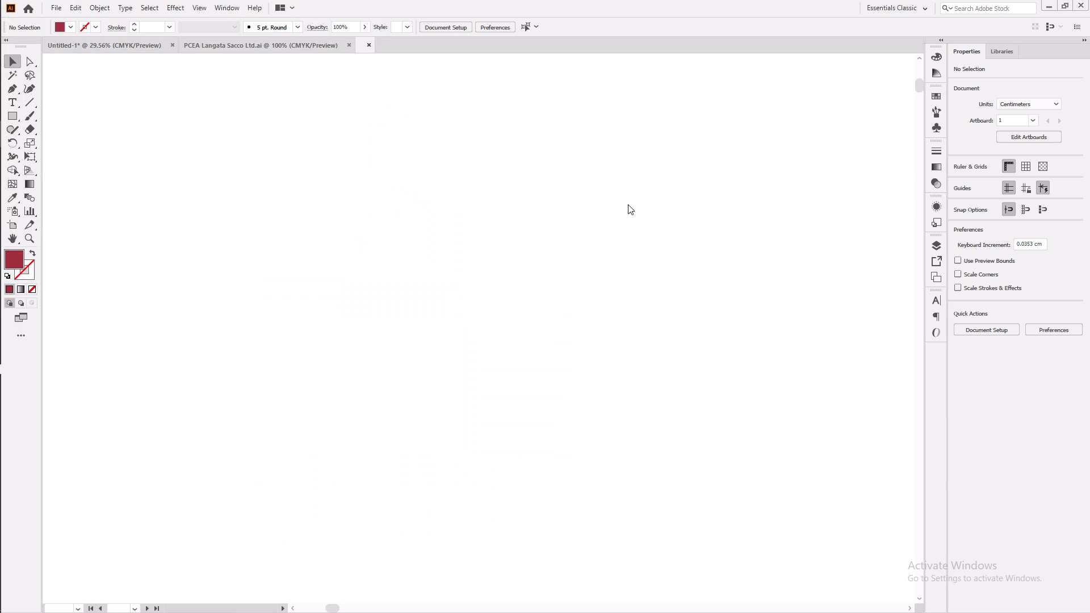
Bring the white abstract wave background group into the Untitled-1 poster document, placing it over the upper part of the artboard.
click(351, 290)
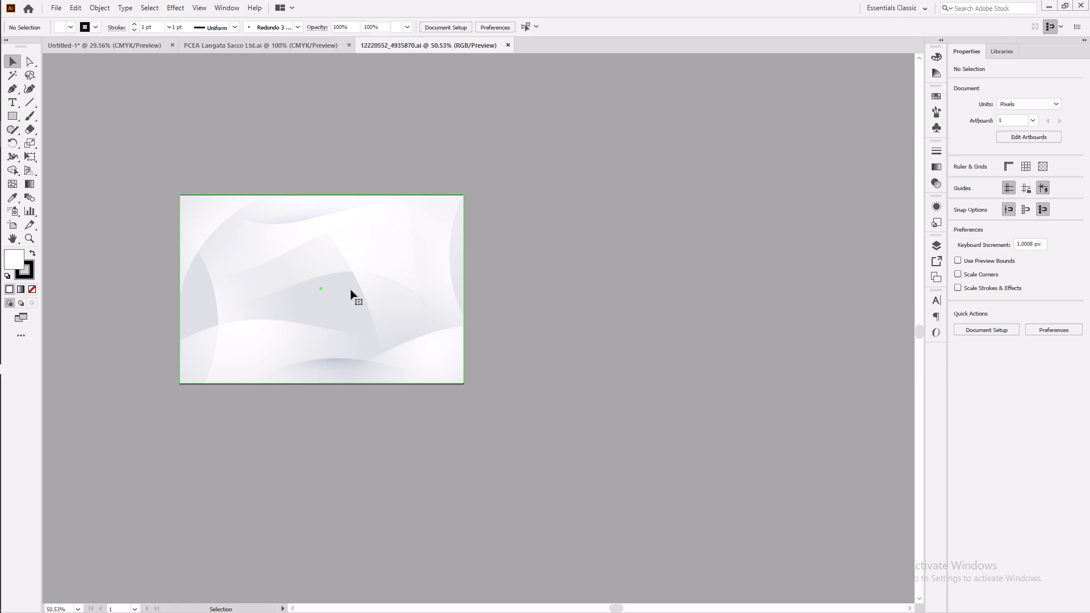
drag(388, 293, 296, 61)
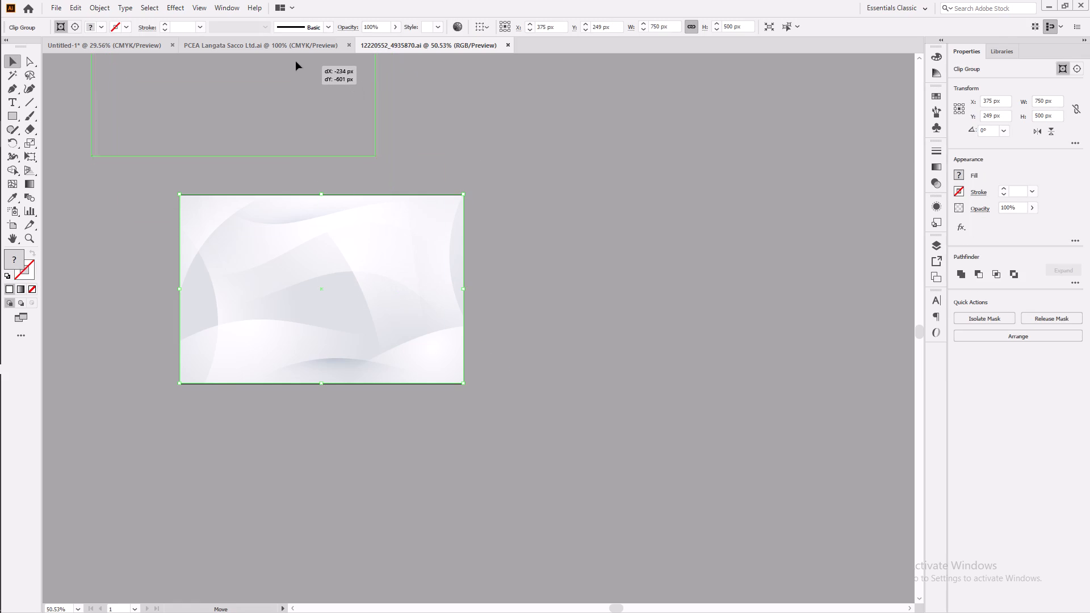
drag(296, 61, 154, 44)
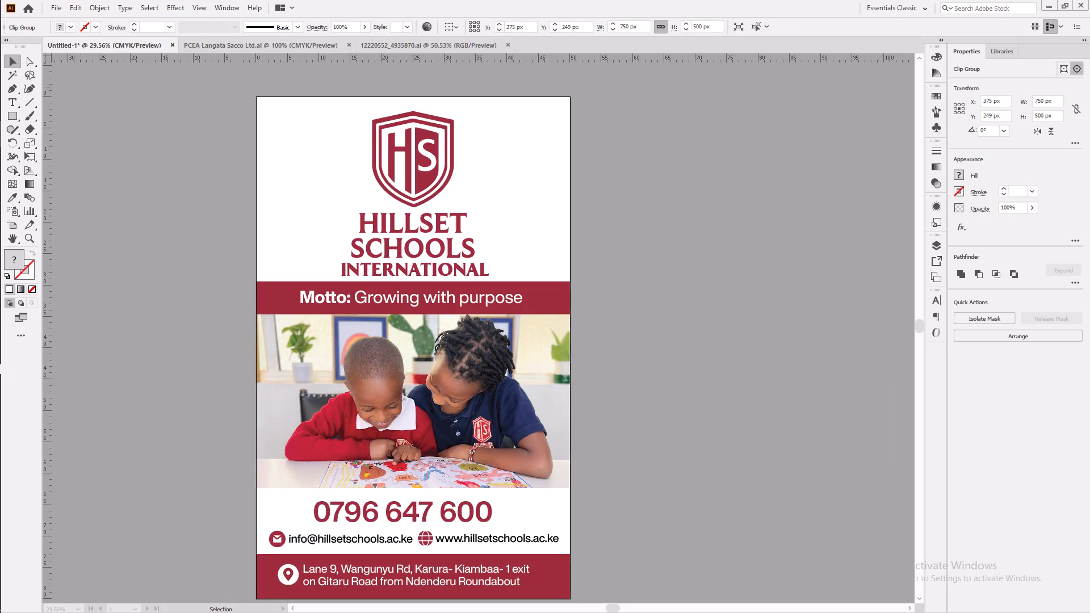
drag(154, 44, 380, 208)
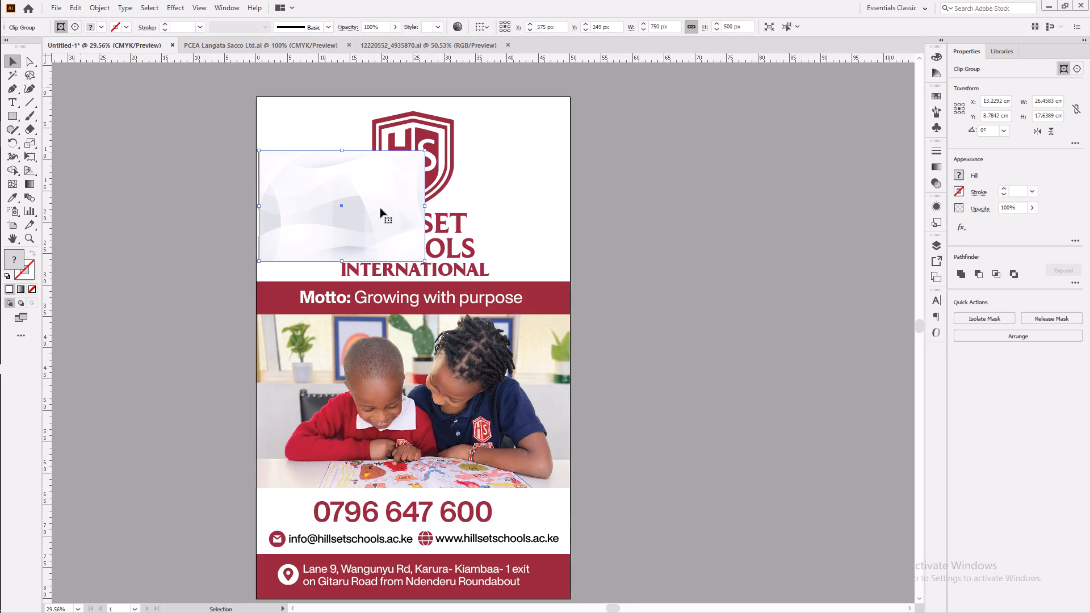
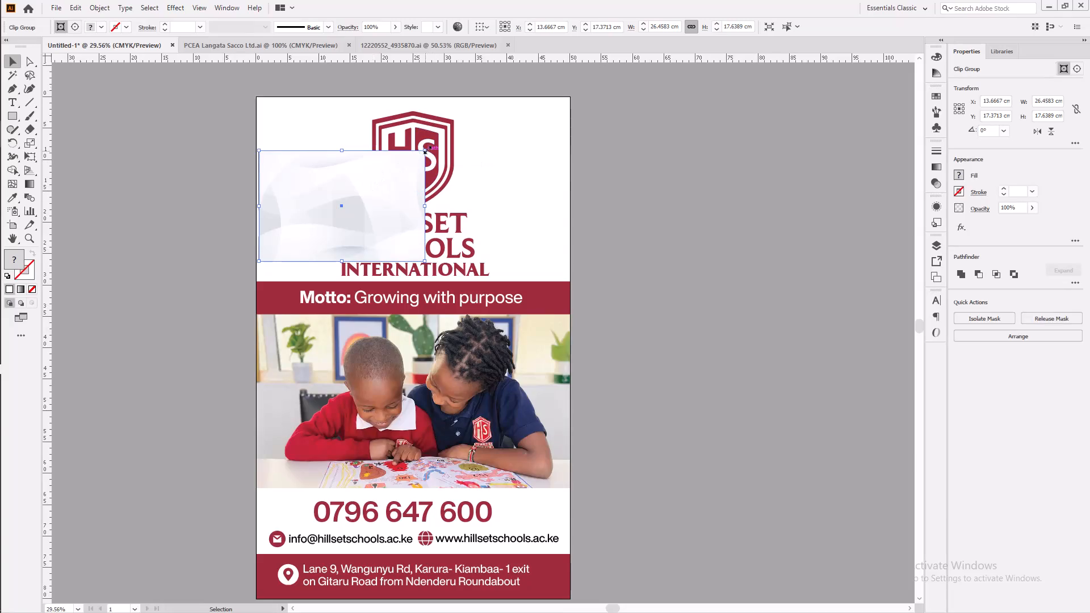
Enlarge the white wave background group to about 62 × 41.3 cm and align it with the artboard's top-left corner.
shift+drag(426, 148, 651, 94)
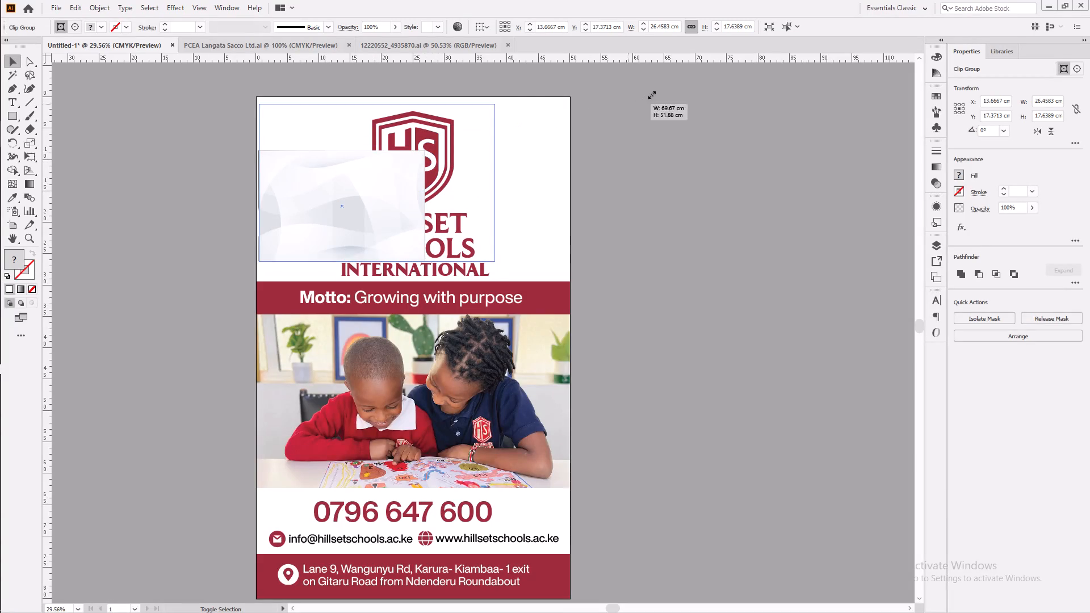
shift+drag(651, 94, 648, 56)
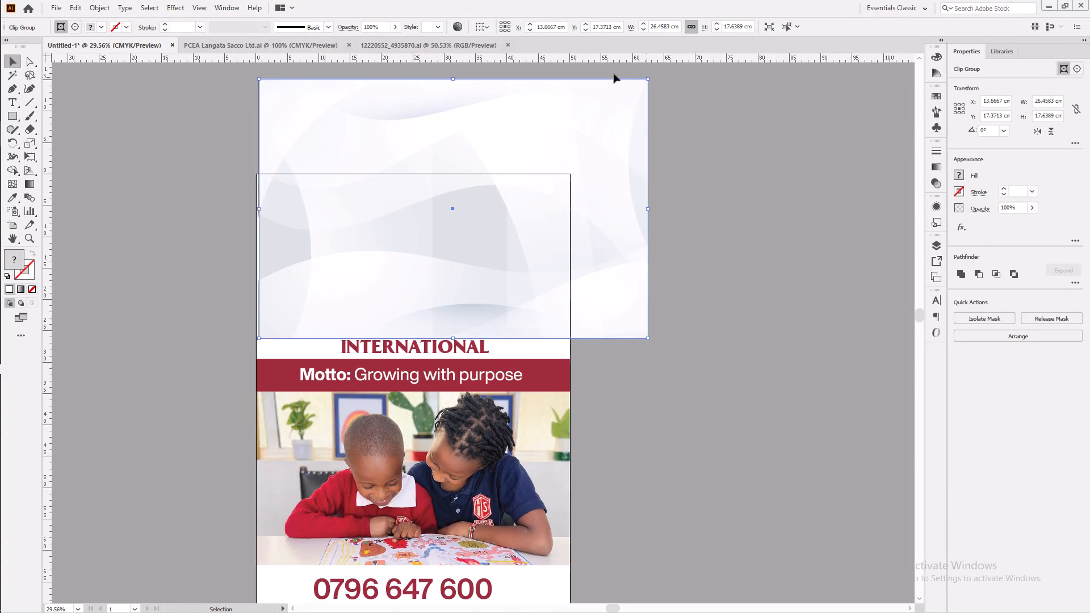
drag(496, 132, 496, 224)
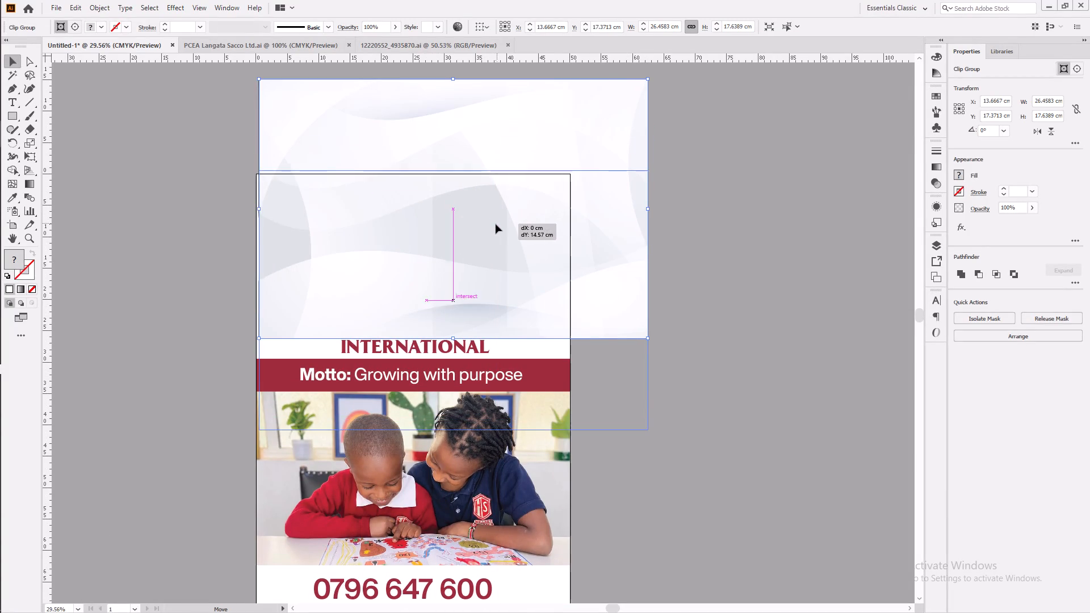
drag(496, 224, 493, 228)
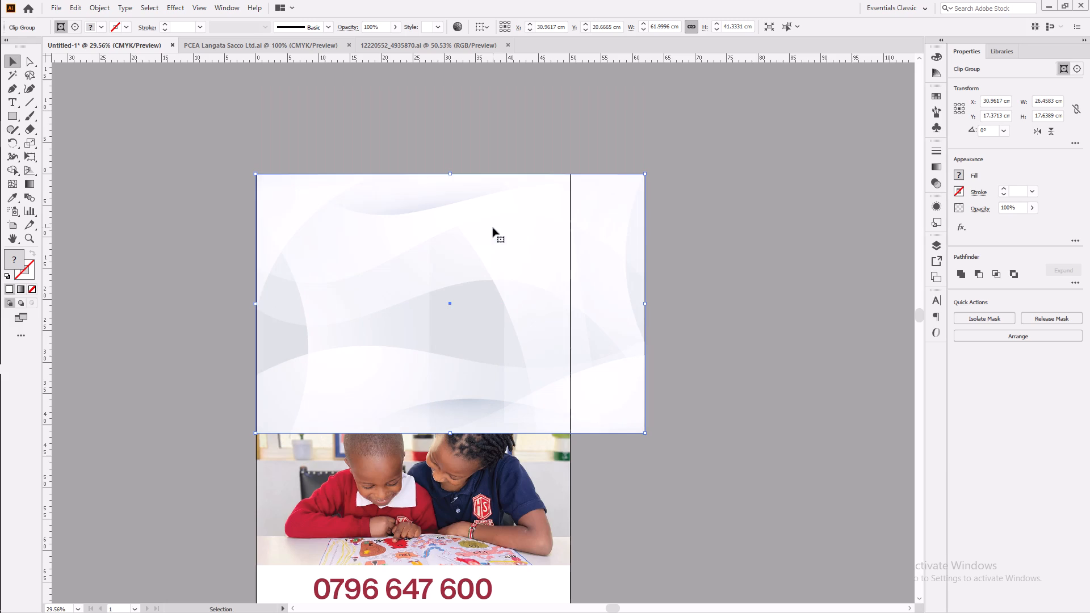
Rotate the wave background group to 270° so it is upright, and realign it with the artboard's top-left corner.
shift+drag(649, 170, 653, 195)
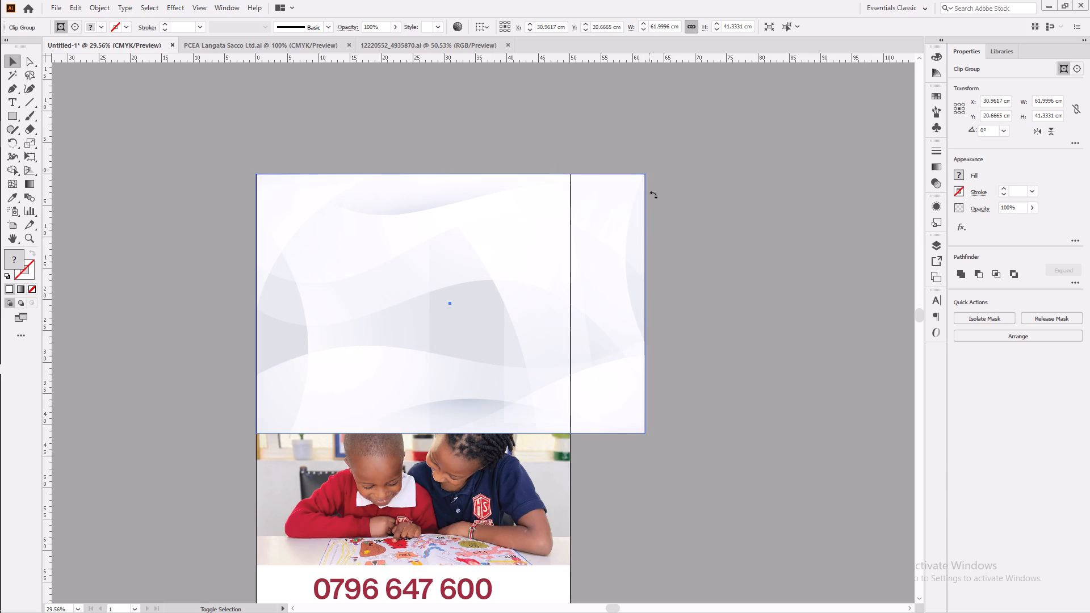
shift+drag(653, 195, 530, 423)
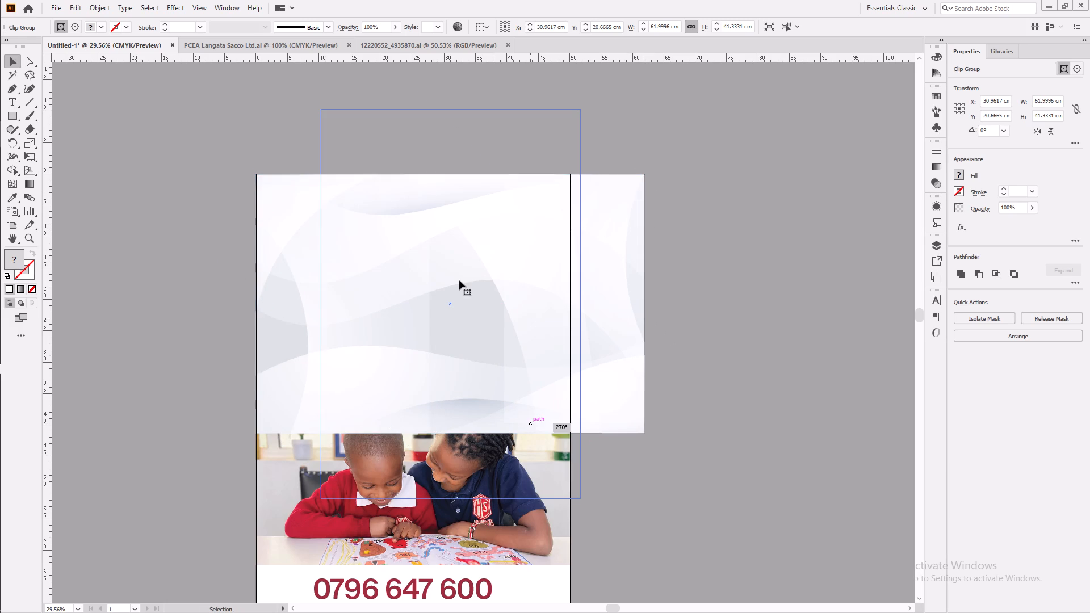
drag(445, 205, 377, 278)
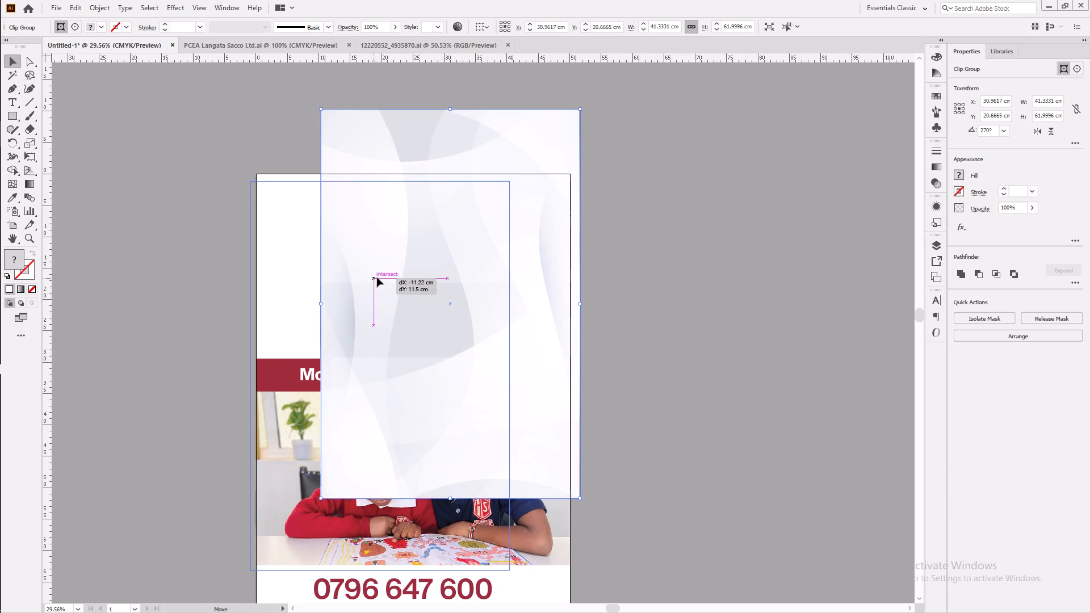
drag(377, 278, 380, 271)
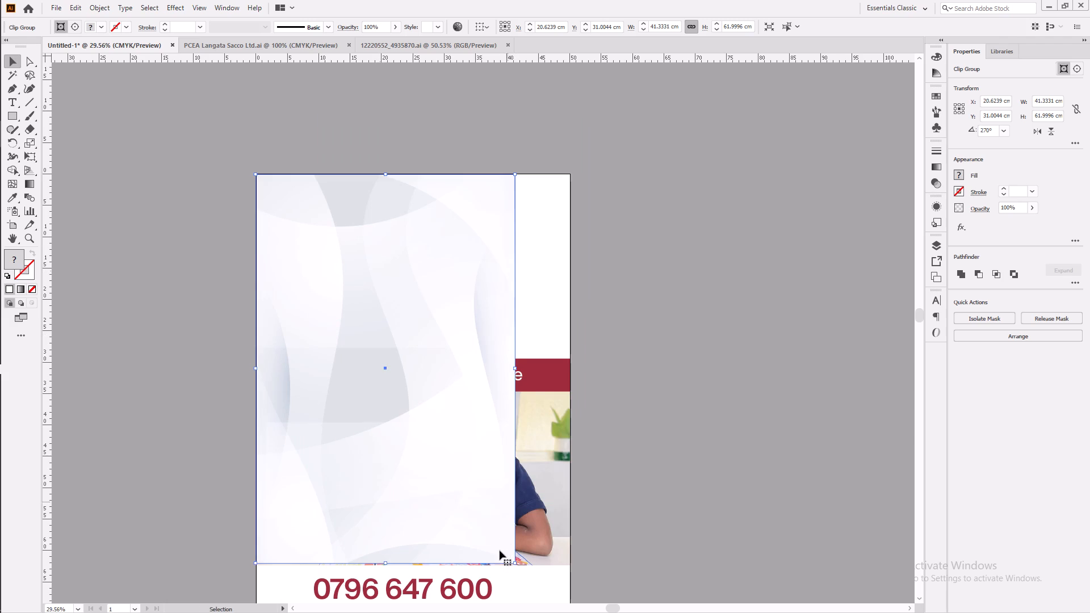
Scale the upright wave background proportionally to the full artboard width, about 50 × 75 cm.
shift+drag(515, 562, 542, 611)
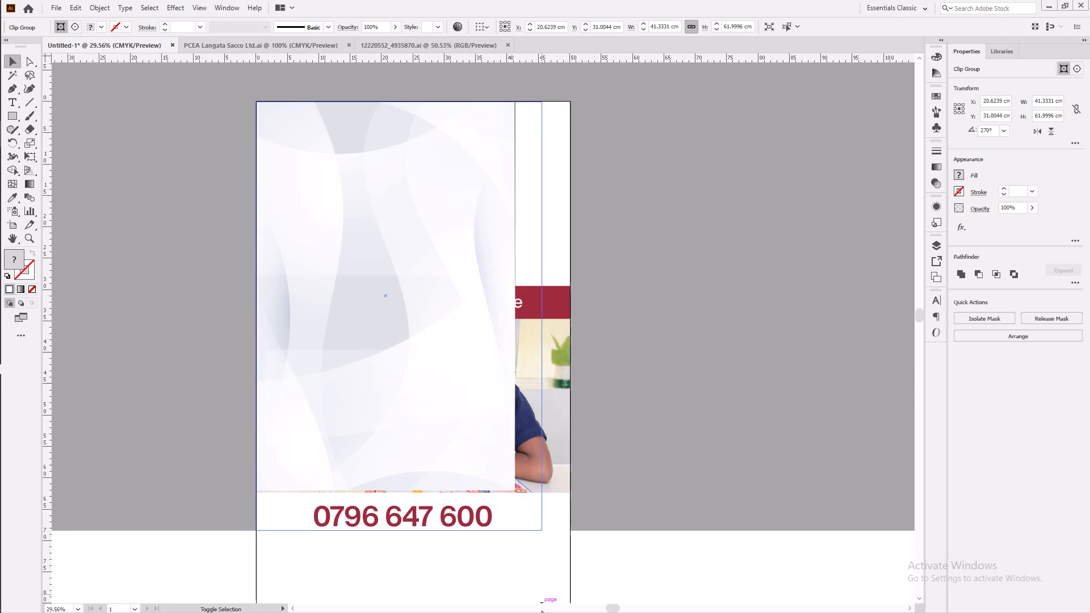
shift+drag(542, 611, 571, 544)
Send the wave background to the back, behind all the poster artwork, and deselect it.
right_click(473, 330)
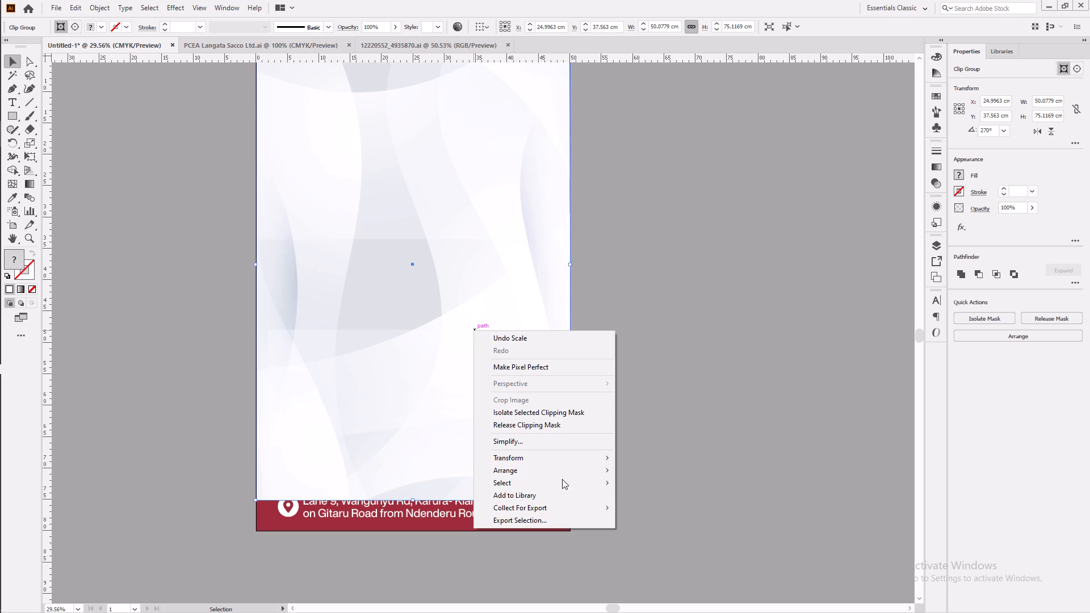
click(649, 510)
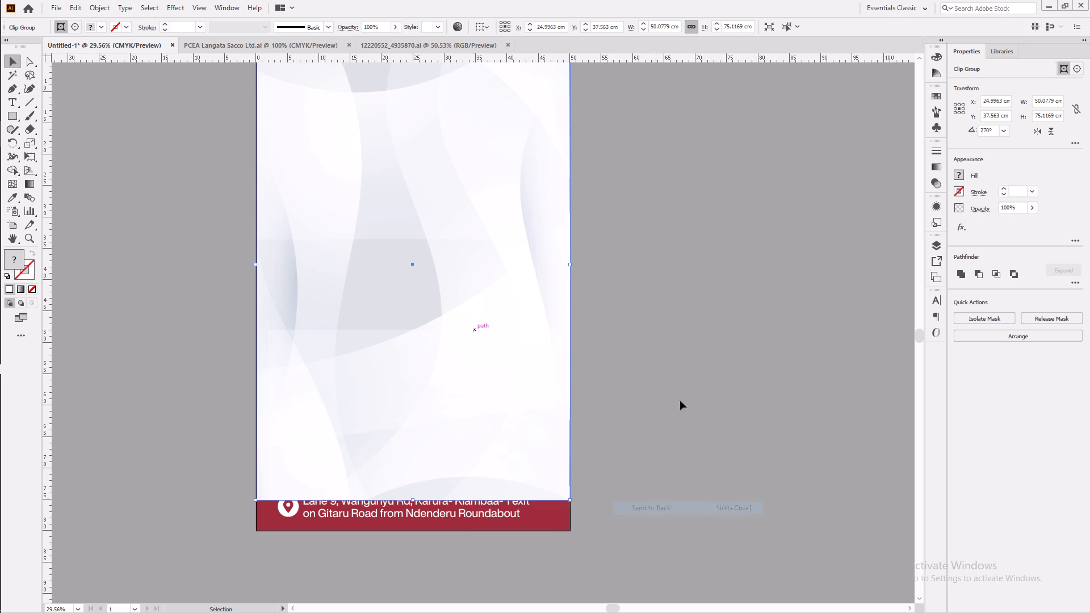
scroll(640, 276, up, 5)
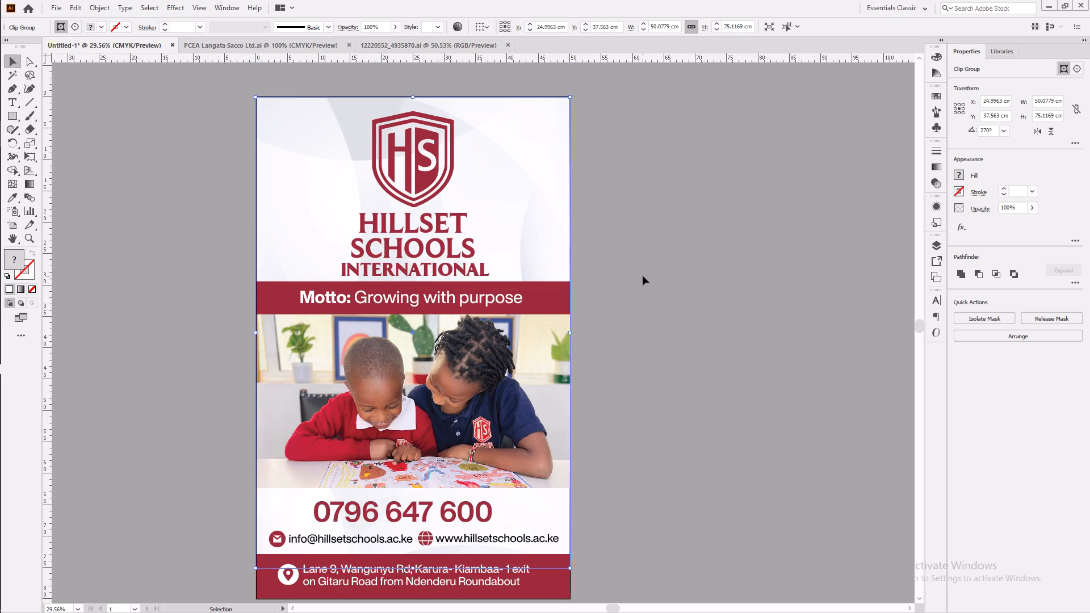
click(700, 224)
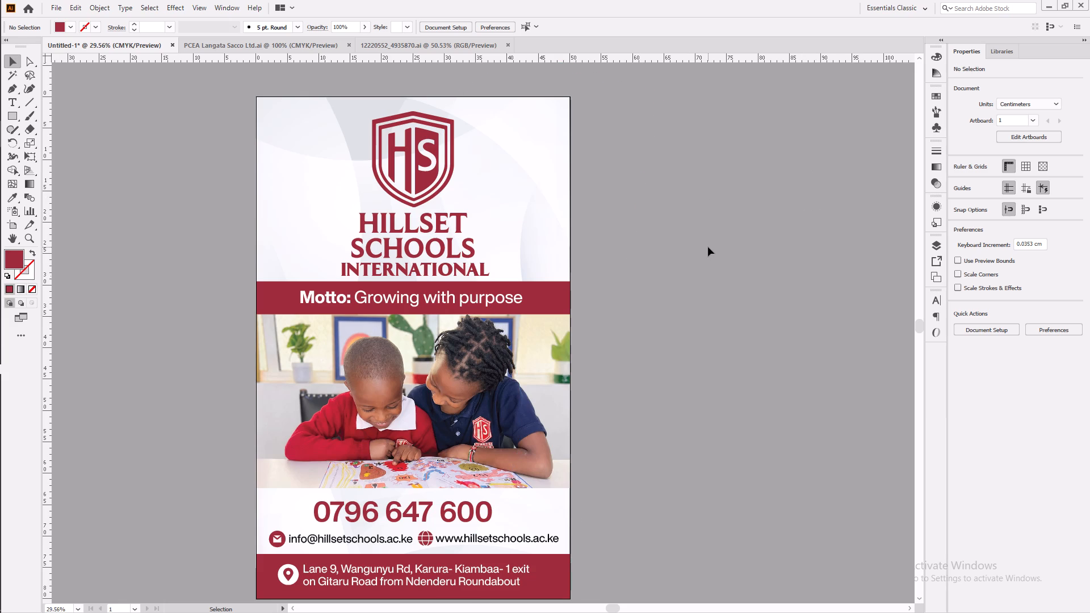
Start saving the poster as a new Adobe Illustrator file in the Ai CC ART folder and open its file name for editing.
key(ctrl+shift+s)
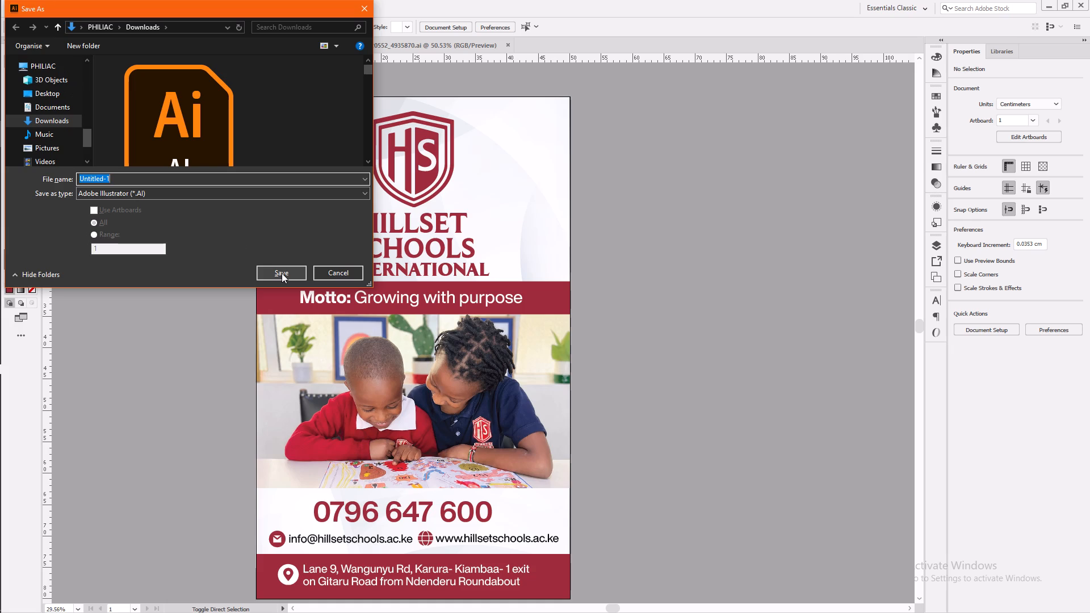
scroll(40, 112, up, 12)
scroll(32, 123, up, 17)
scroll(30, 129, up, 12)
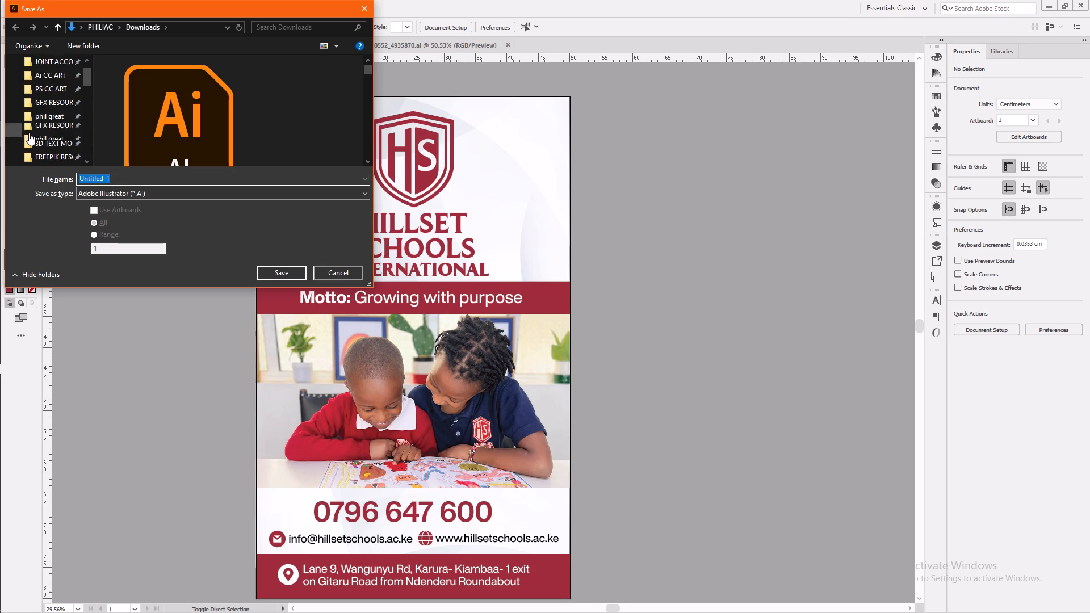
scroll(29, 133, up, 1)
click(49, 100)
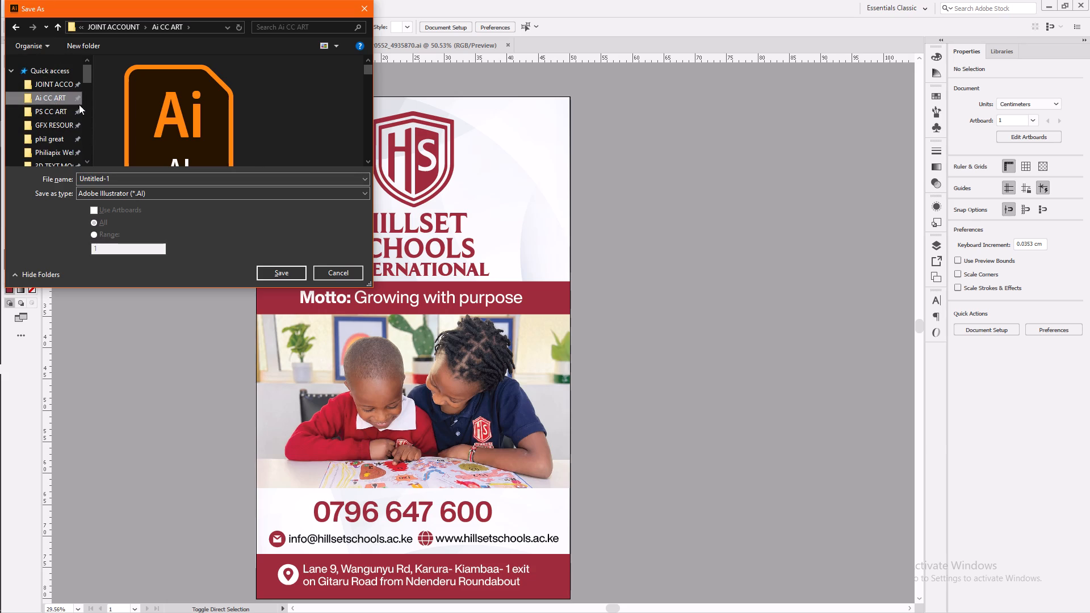
click(128, 177)
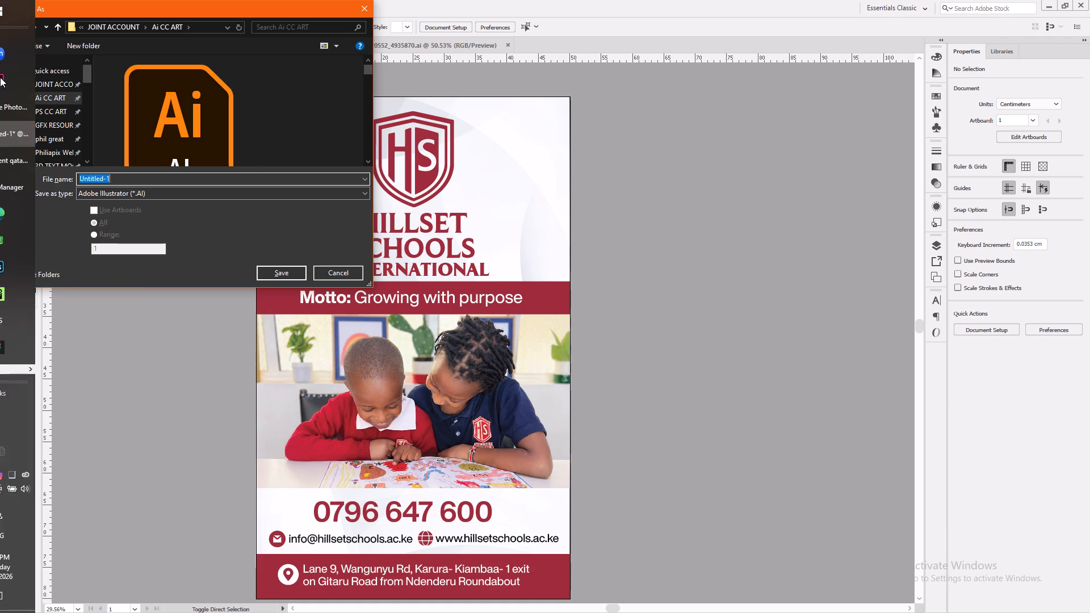
Switch to the Photoshop window.
click(53, 107)
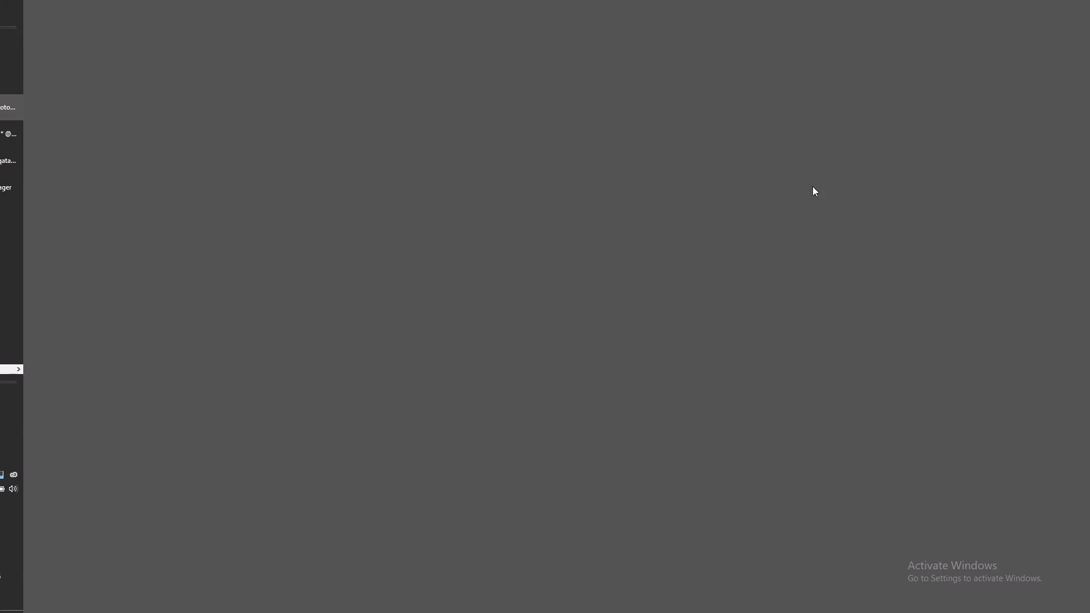
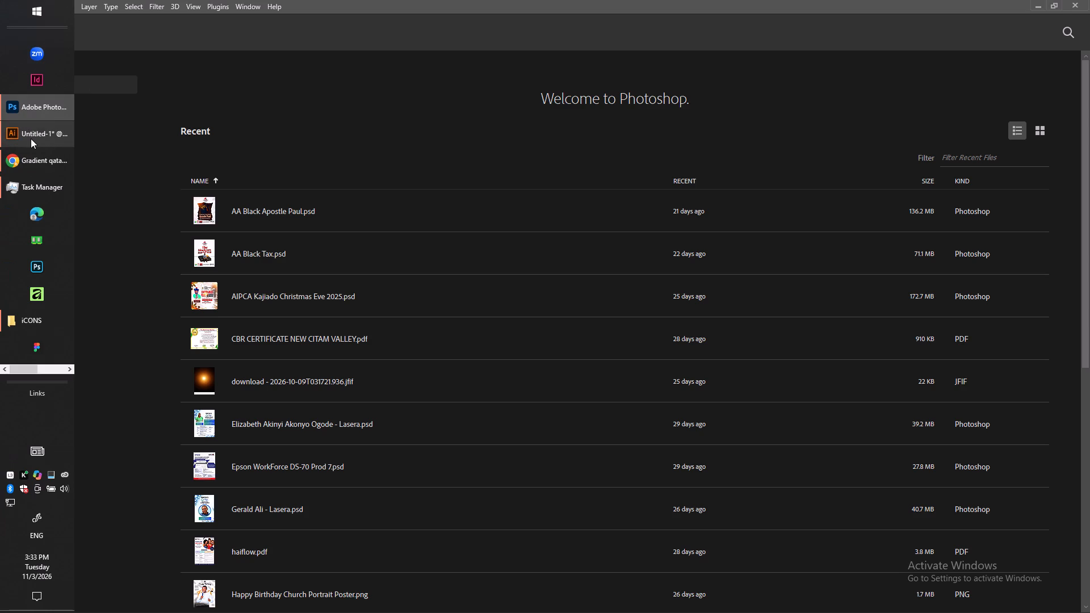
Switch back to the Illustrator window where the poster is being saved.
click(31, 137)
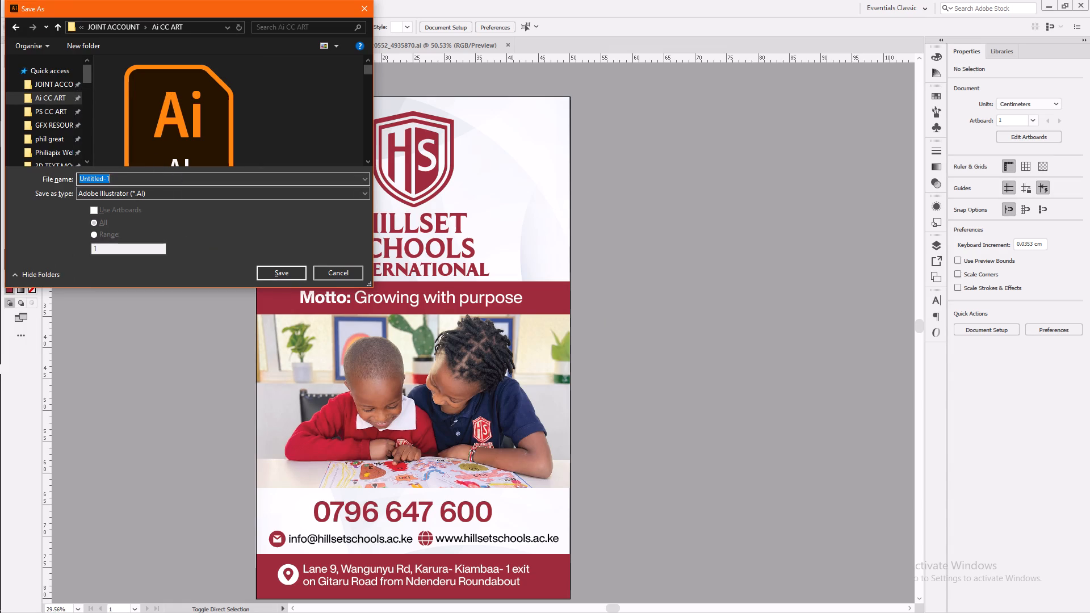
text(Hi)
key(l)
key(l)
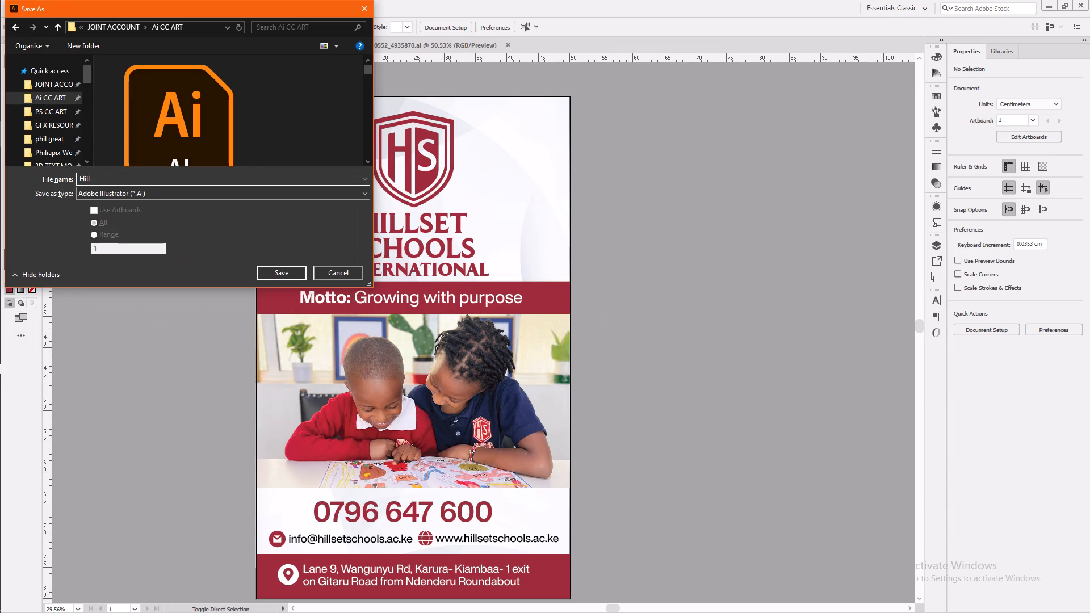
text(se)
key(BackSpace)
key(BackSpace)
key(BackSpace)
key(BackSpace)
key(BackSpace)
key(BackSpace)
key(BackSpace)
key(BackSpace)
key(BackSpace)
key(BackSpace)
Name the file HILLSET SCHOOLS INTERNATIONAL LIGHTS SIGNAGE and save it in Ai CC ART as Illustrator 2020 with the default options.
text(HILLSET)
key(space)
text(SCHOOLS)
key(space)
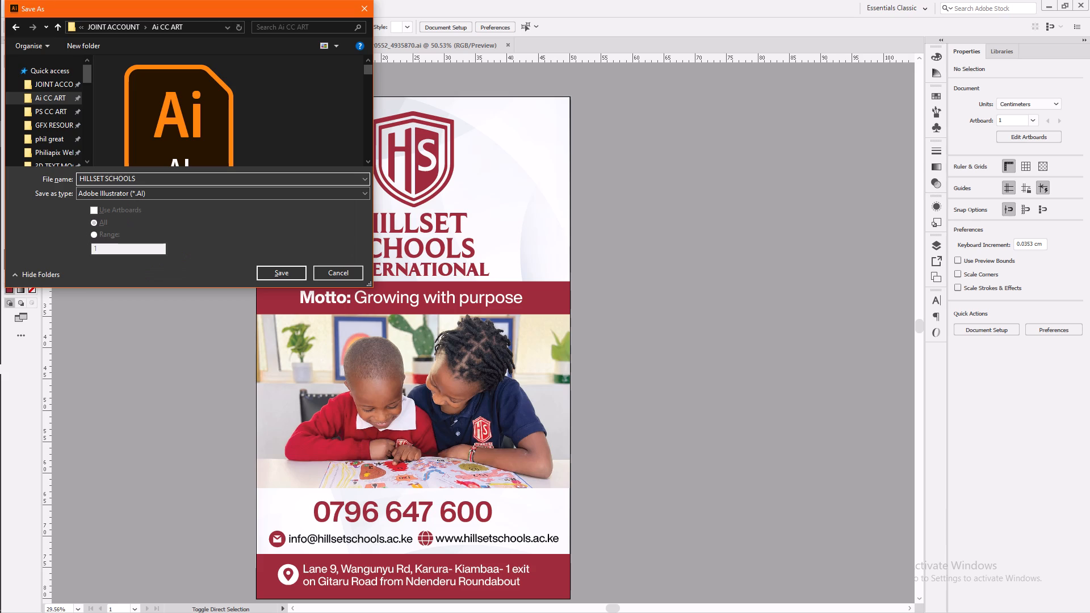
text(IN)
text(TER)
key(b)
key(BackSpace)
text(NATION)
text(AL)
key(space)
key(shift+l)
key(BackSpace)
key(BackSpace)
key(space)
text(LIGHTS)
key(space)
text(SIGNAGE)
key(Return)
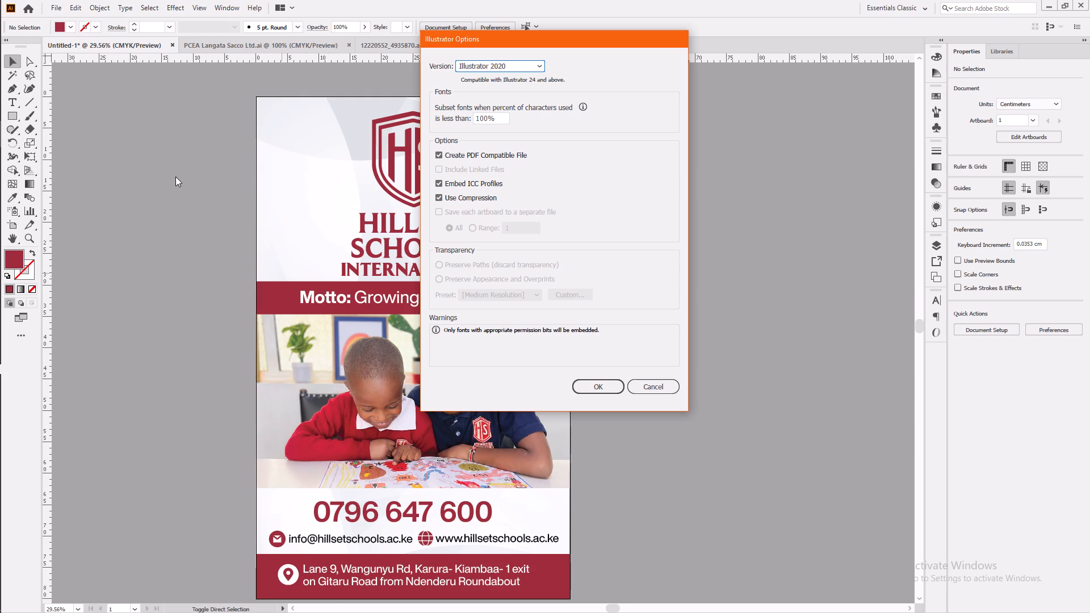
key(Return)
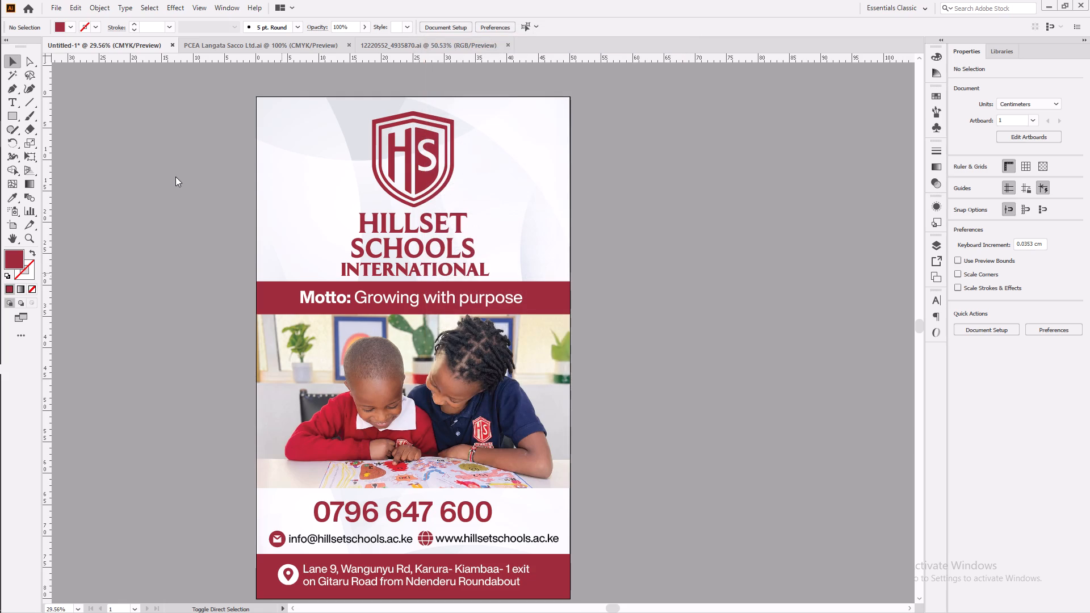
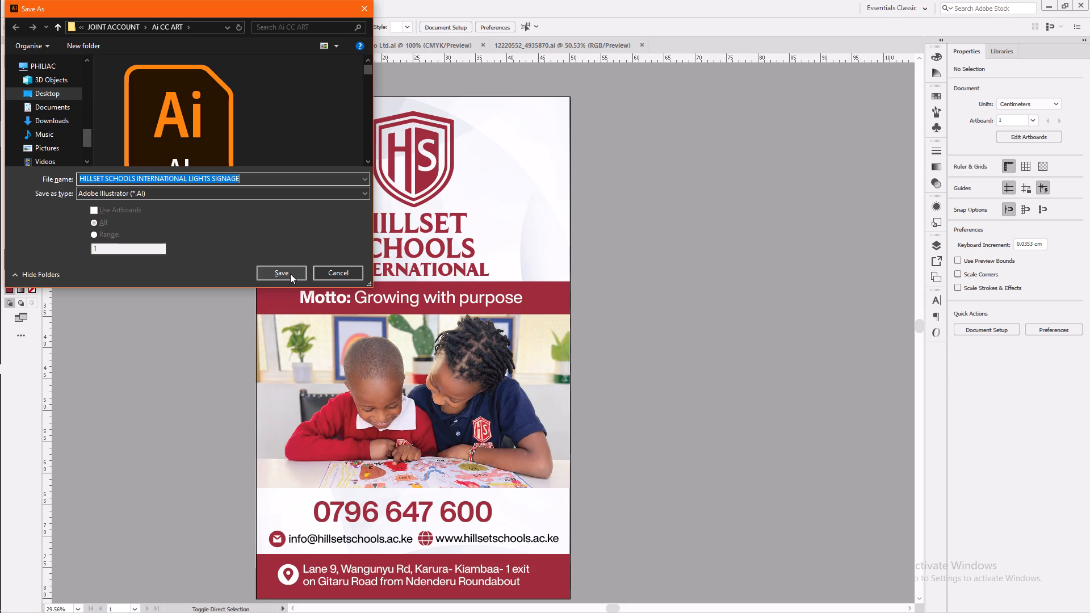
Choose Adobe PDF as the save format for the poster, keeping its file name and the Ai CC ART folder.
click(199, 196)
click(194, 212)
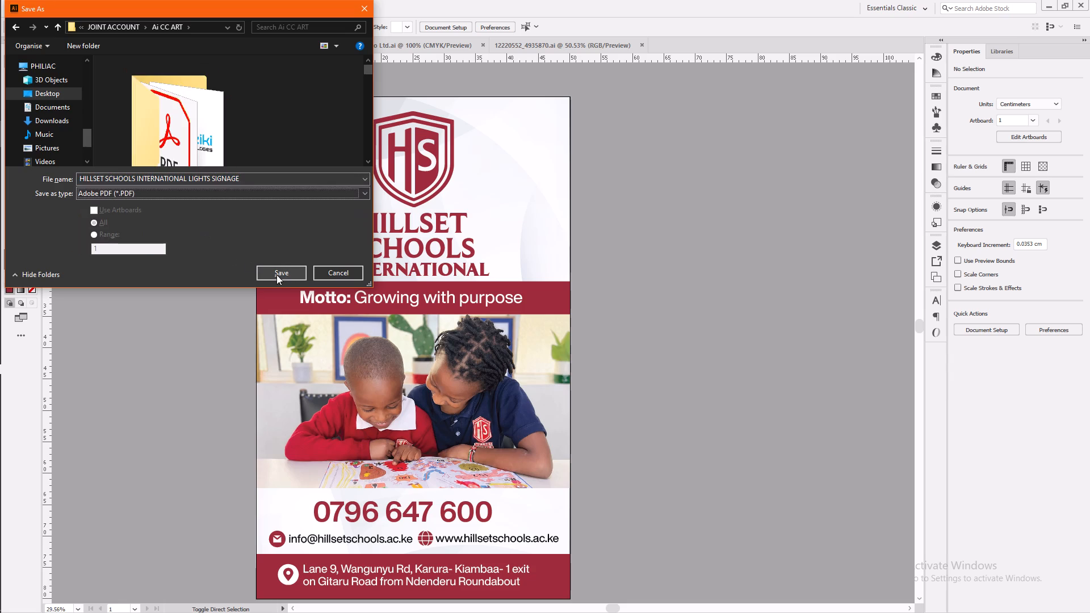
click(276, 275)
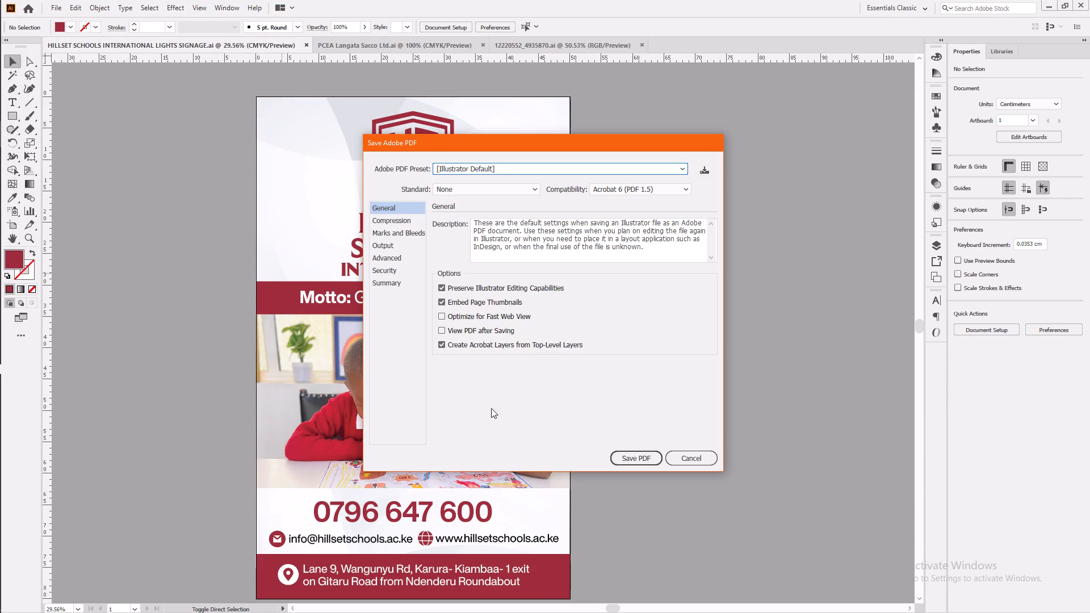
Save the PDF with the High Quality Print preset and Preserve Illustrator Editing Capabilities turned off.
click(531, 172)
click(507, 209)
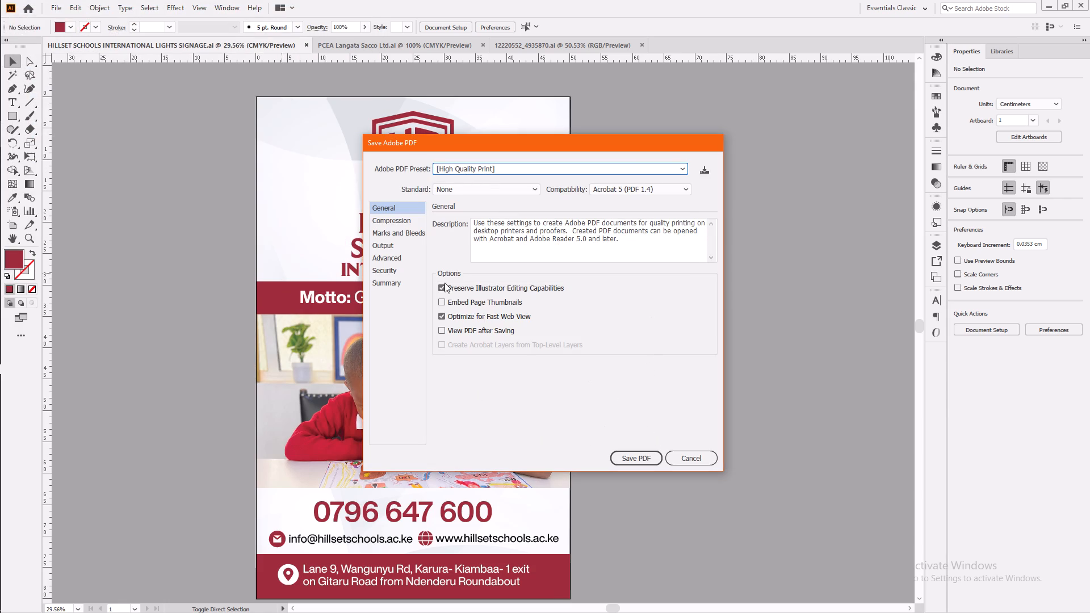
click(493, 284)
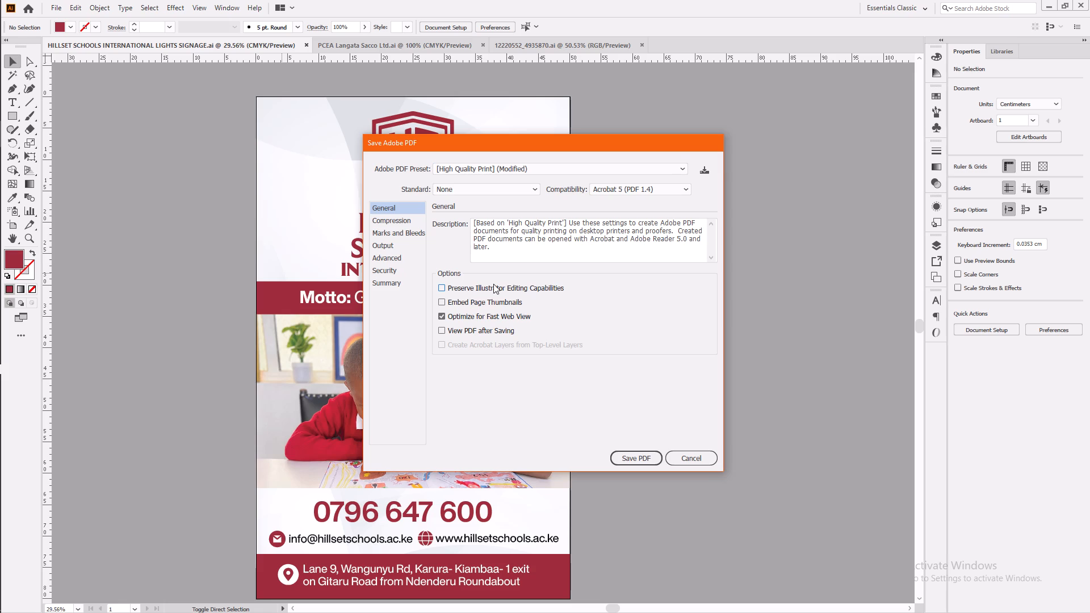
click(493, 284)
click(522, 292)
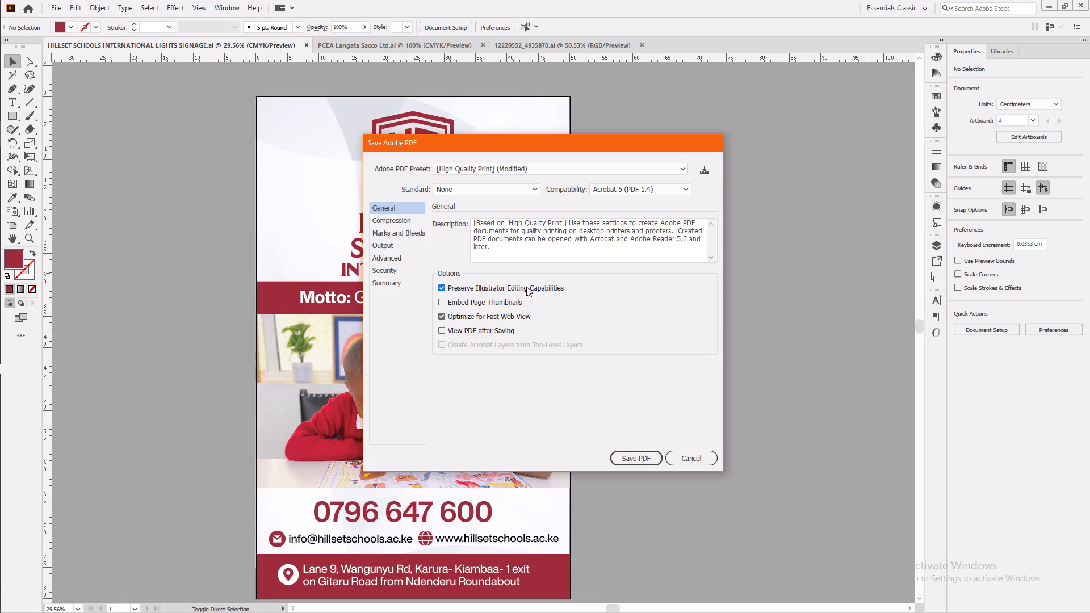
click(526, 287)
click(637, 467)
click(638, 456)
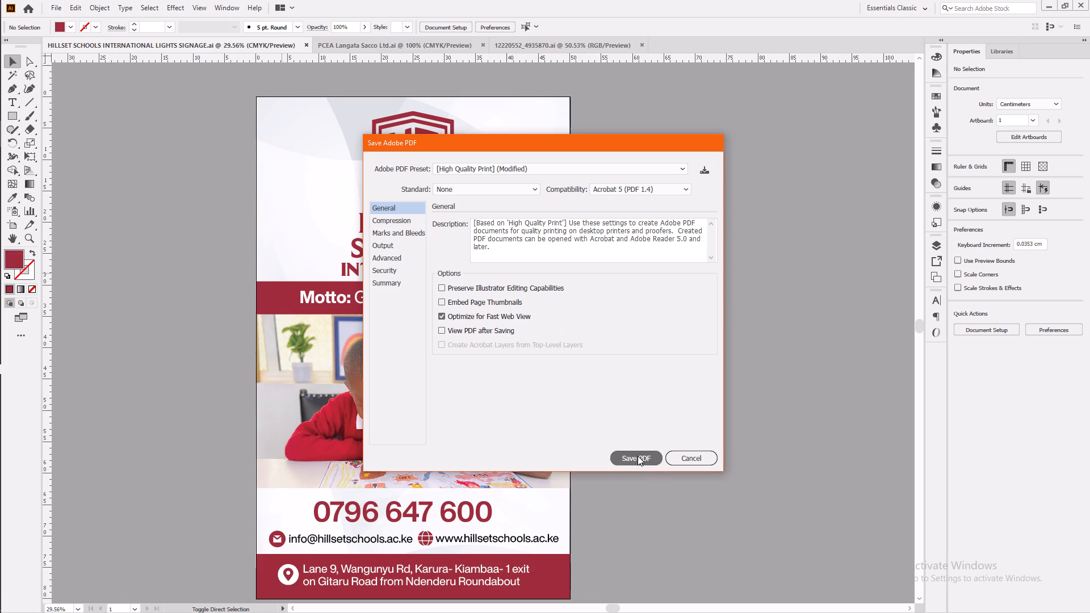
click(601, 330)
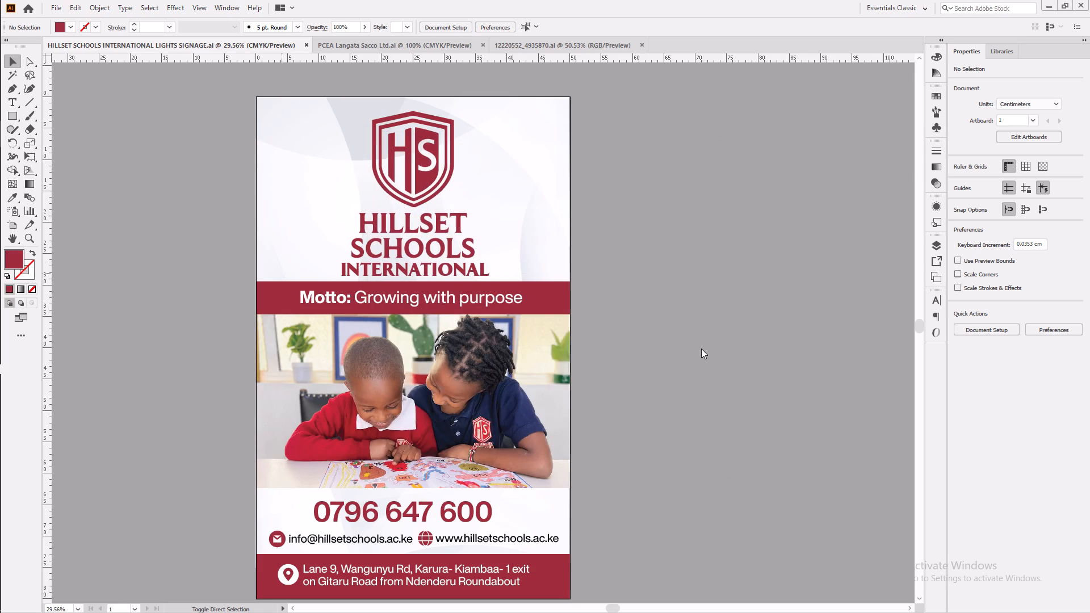